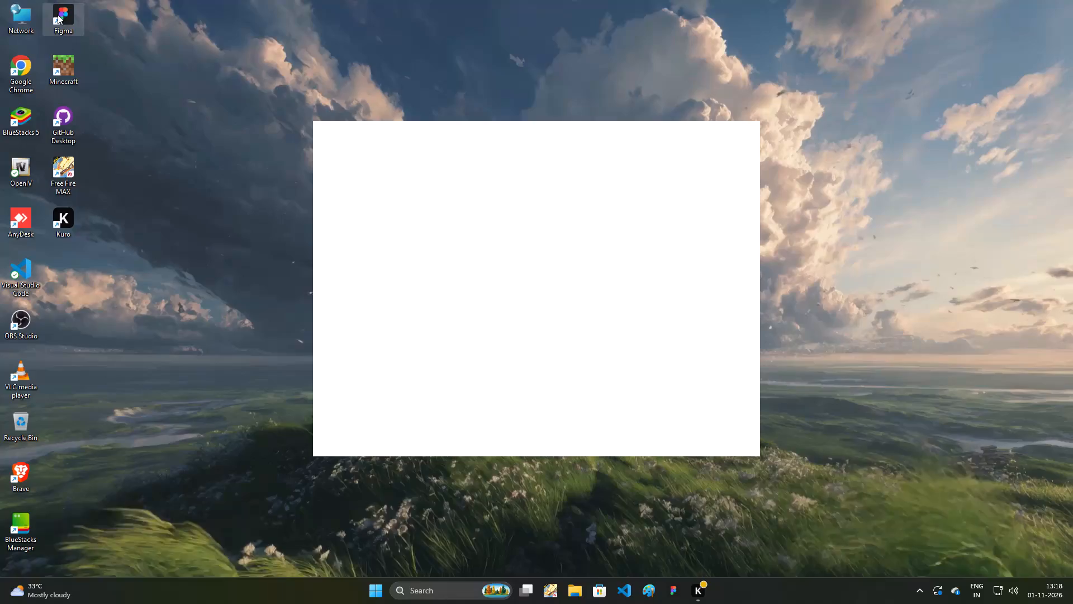
Open Figma from the desktop.
{"action": "left_click", "coordinate": [58, 15]}
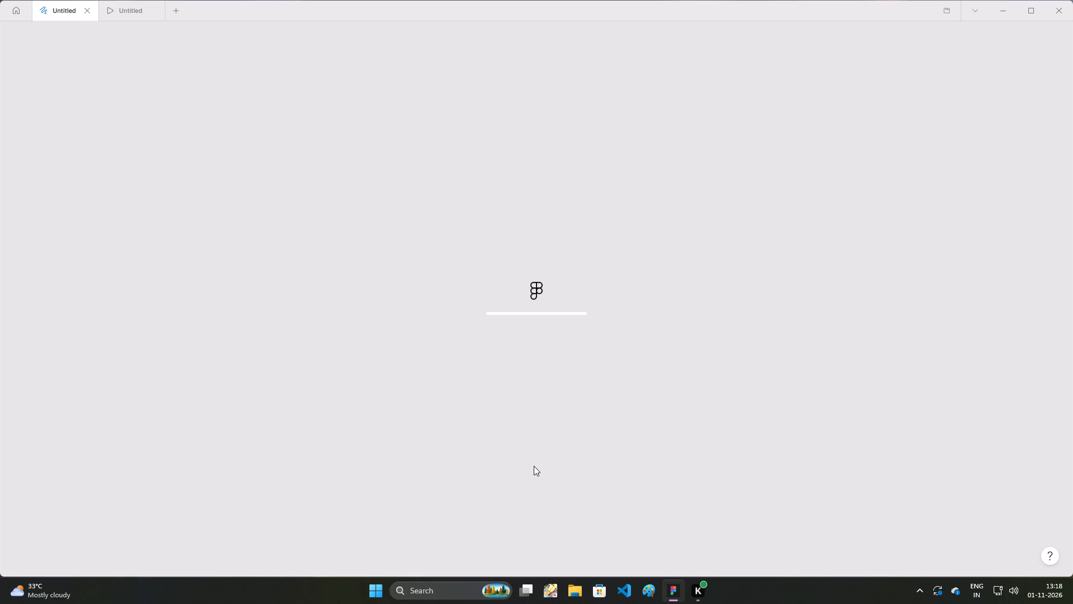
Nudge the grey background rectangle of the Track Your Package screen left to X 4070 and deselect it.
{"action": "scroll", "coordinate": [487, 339], "scroll_direction": "down", "scroll_amount": 2}
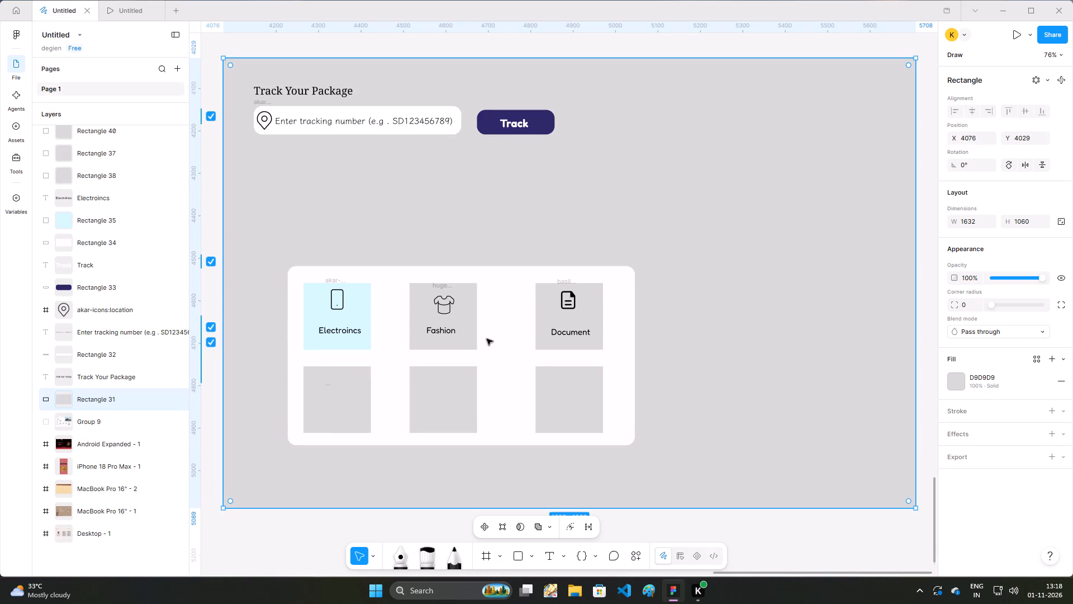
{"action": "scroll", "coordinate": [521, 343], "scroll_direction": "down", "scroll_amount": 4, "text": "ctrl"}
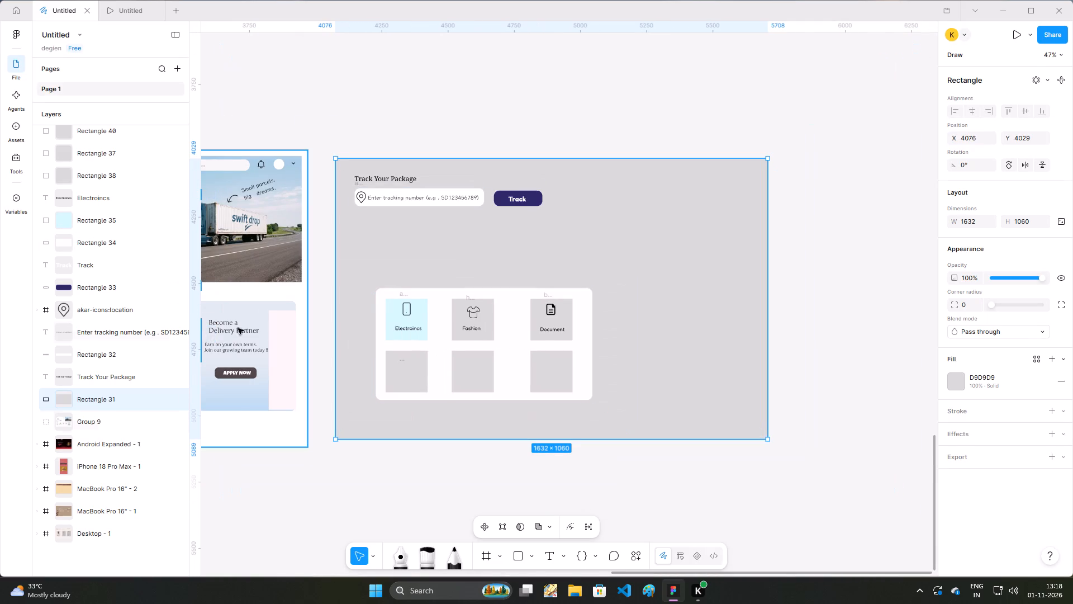
{"action": "scroll", "coordinate": [275, 358], "scroll_direction": "up", "scroll_amount": 1, "text": "ctrl"}
{"action": "key", "text": "Left"}
{"action": "key", "text": "Left"}
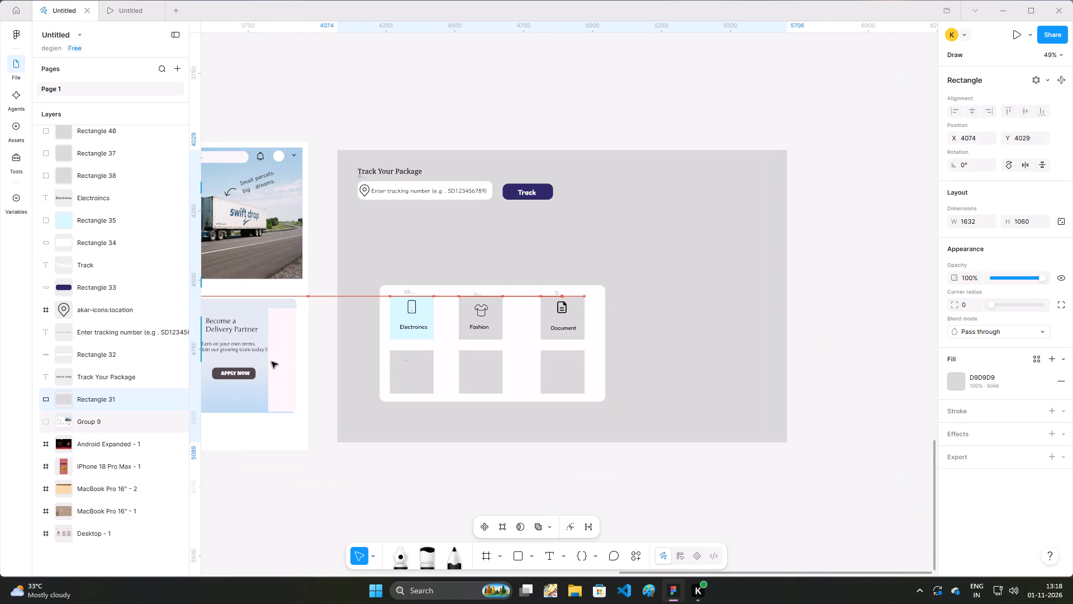
{"action": "key", "text": "Left"}
{"action": "key", "text": "Left"}
{"action": "key", "text": "Left"}
{"action": "key", "text": "Left"}
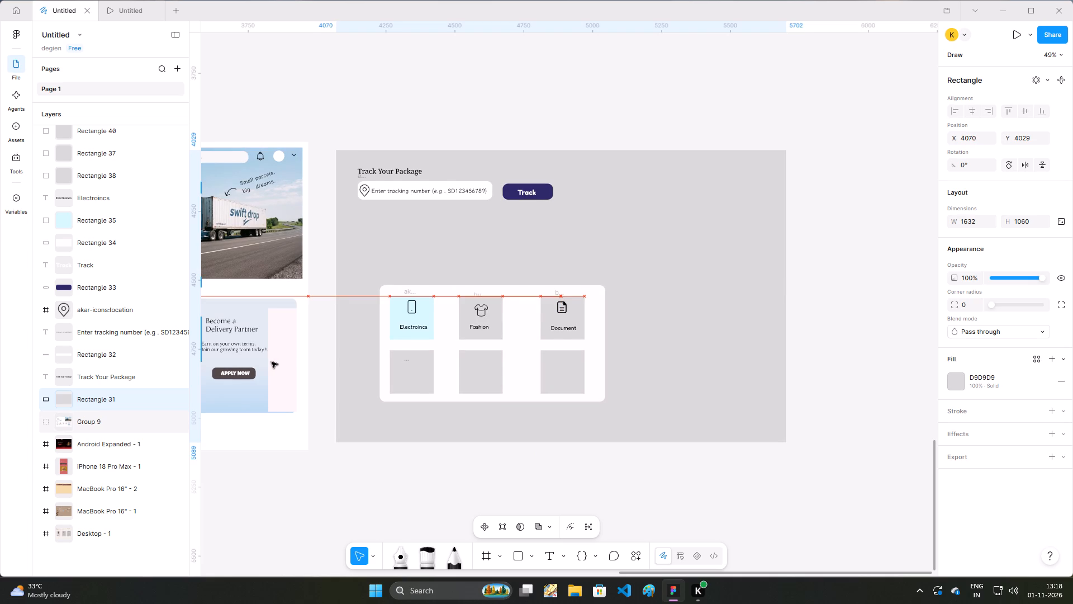
{"action": "left_click", "coordinate": [370, 520]}
Examine the Swift Drop home page beside the Track Your Package screen, down to its Become a Delivery Partner card.
{"action": "key", "text": "Left"}
{"action": "key", "text": "Left"}
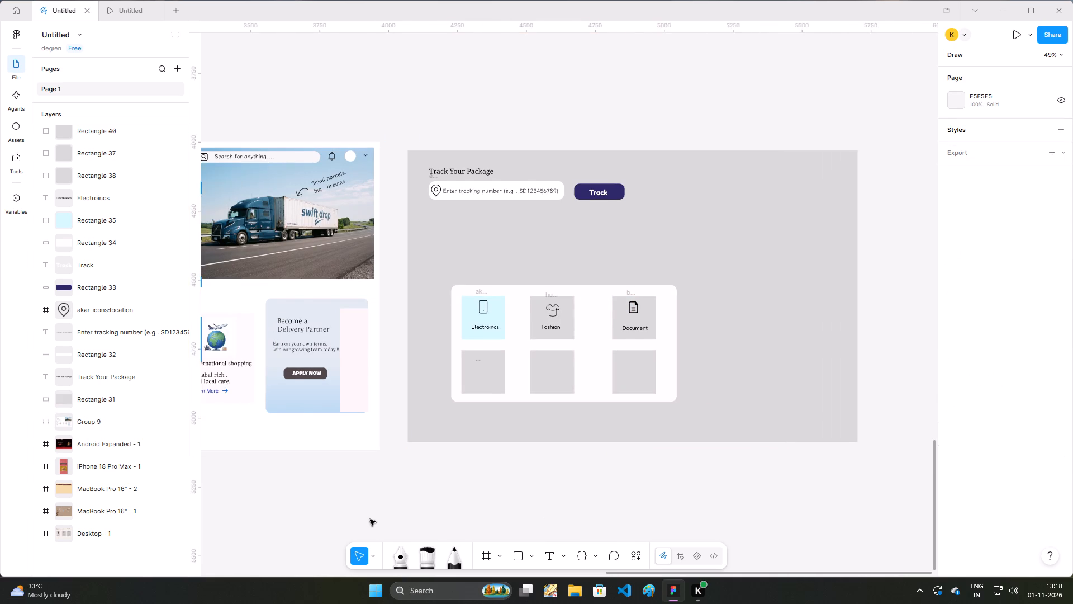
{"action": "key", "text": "Left"}
{"action": "key", "text": "Left"}
{"action": "key", "text": "Up"}
{"action": "key", "text": "Left"}
{"action": "key", "text": "Left"}
{"action": "key", "text": "Left"}
{"action": "key", "text": "Left"}
{"action": "key", "text": "Up"}
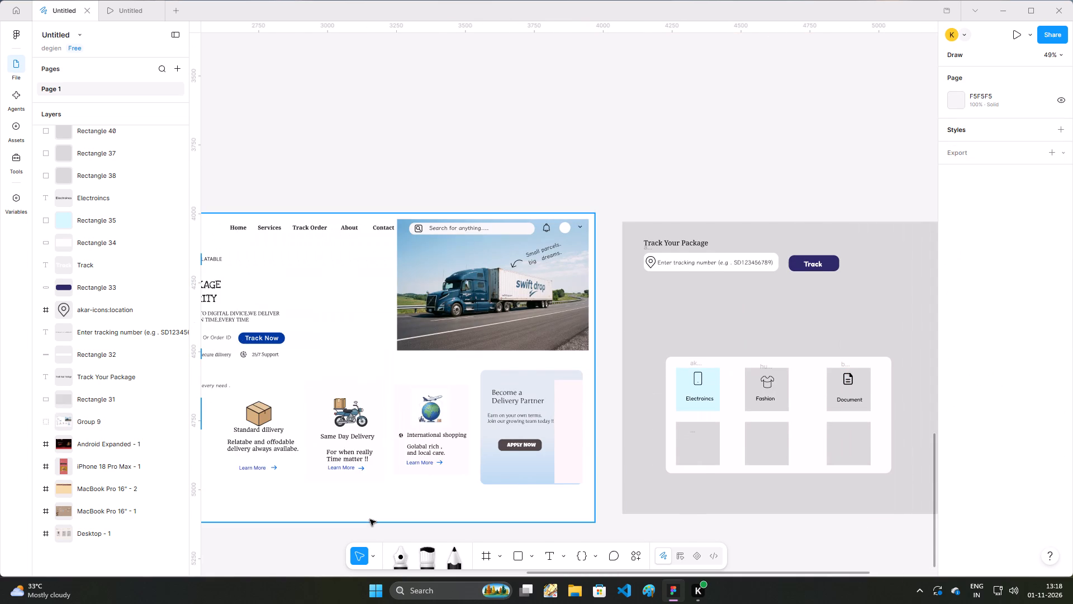
{"action": "key", "text": "Right"}
{"action": "key", "text": "Left"}
{"action": "key", "text": "Left"}
{"action": "key", "text": "Up"}
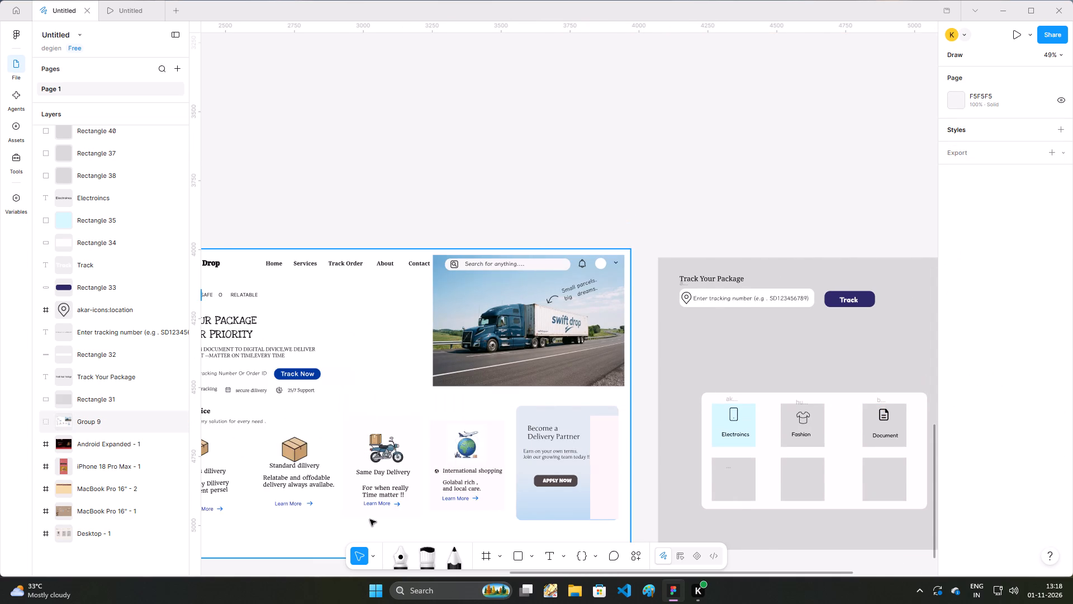
{"action": "key", "text": "Left"}
{"action": "key", "text": "Left"}
{"action": "key", "text": "Down"}
{"action": "key", "text": "Down"}
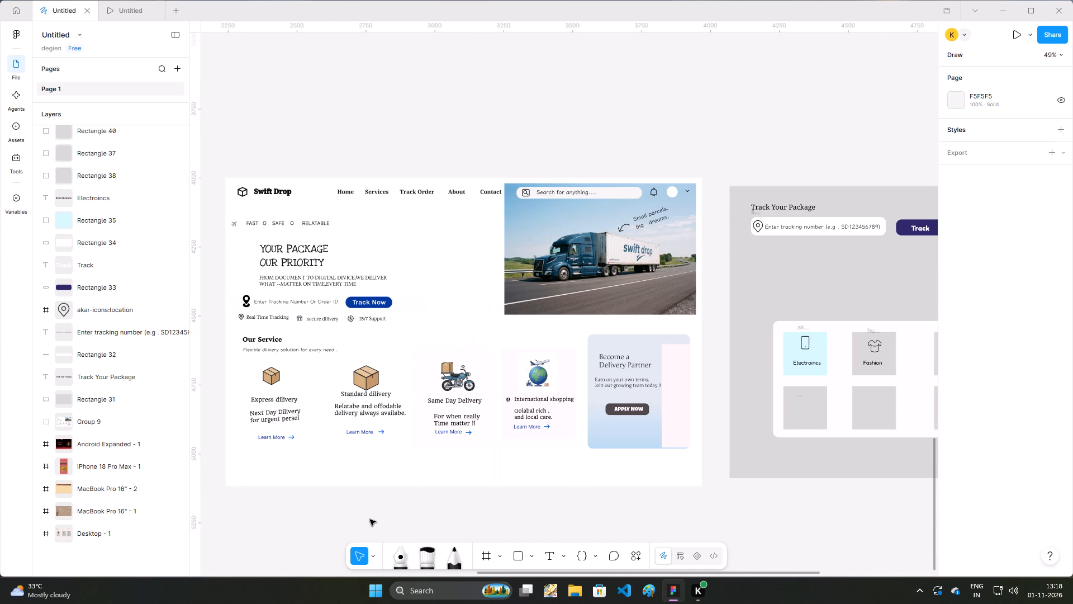
{"action": "scroll", "coordinate": [379, 520], "scroll_direction": "up", "scroll_amount": 5, "text": "ctrl"}
Ask the AI to fill the pink rectangle in the Become a Delivery Partner card: "yaha ek carachter stand kro uski hand mei percel hona chaiye".
{"action": "left_click", "coordinate": [801, 347]}
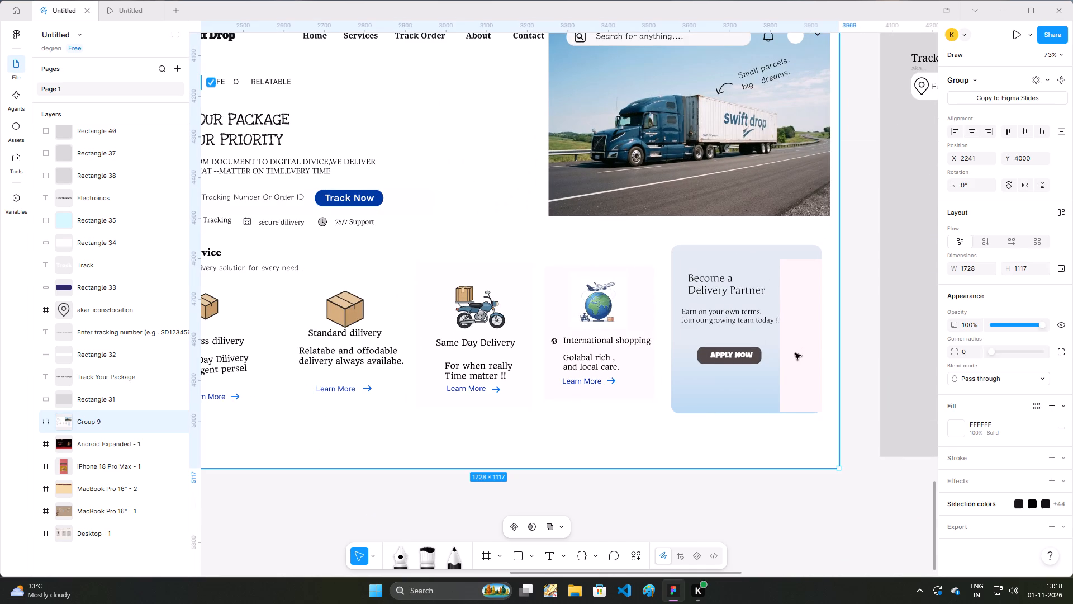
{"action": "left_click", "coordinate": [795, 353]}
{"action": "left_click", "coordinate": [795, 353]}
{"action": "double_click", "coordinate": [795, 353]}
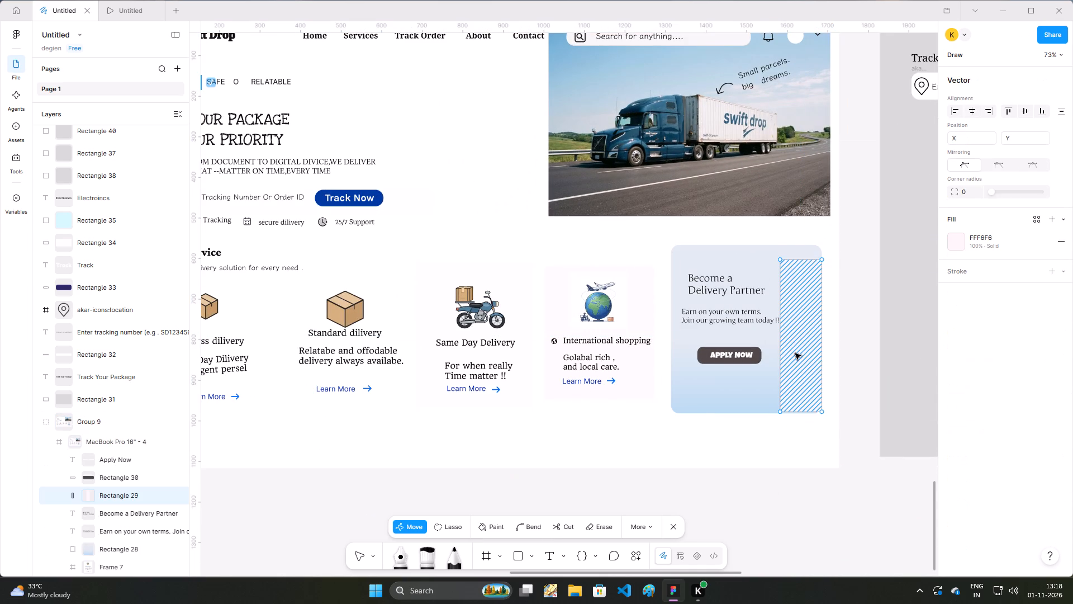
{"action": "left_click", "coordinate": [795, 353]}
{"action": "left_click", "coordinate": [860, 348]}
{"action": "left_click", "coordinate": [799, 341]}
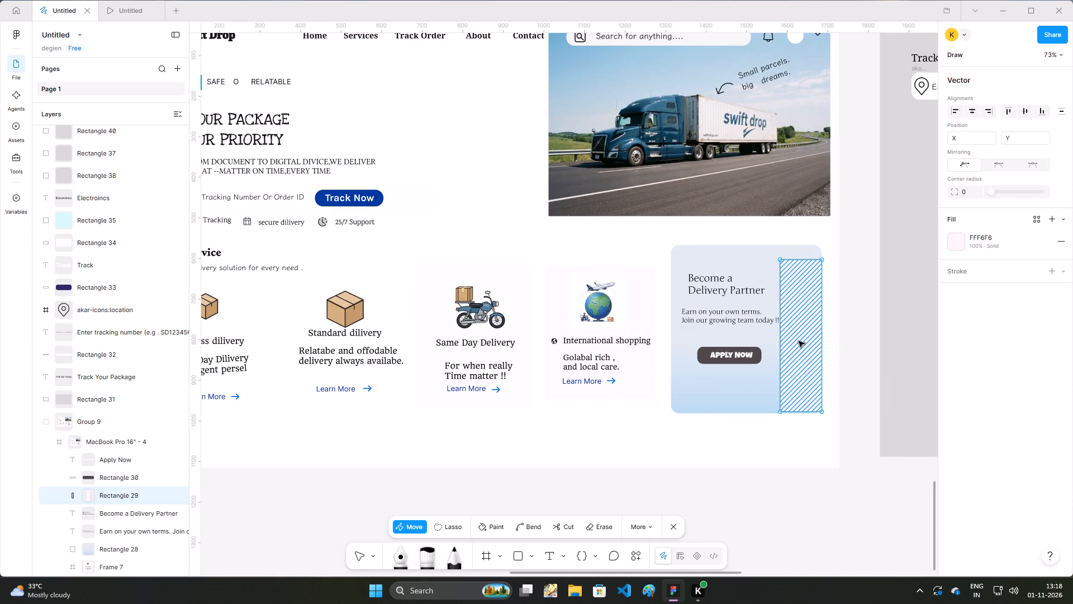
{"action": "left_click", "coordinate": [806, 338]}
{"action": "double_click", "coordinate": [804, 510]}
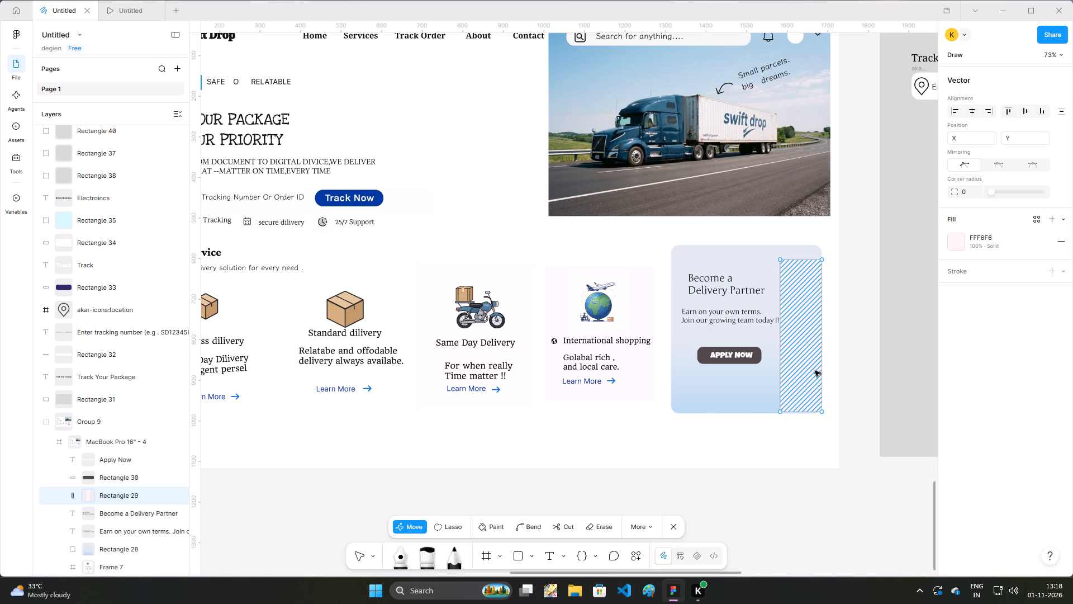
{"action": "left_click", "coordinate": [809, 364]}
{"action": "double_click", "coordinate": [808, 485]}
{"action": "left_click", "coordinate": [800, 371]}
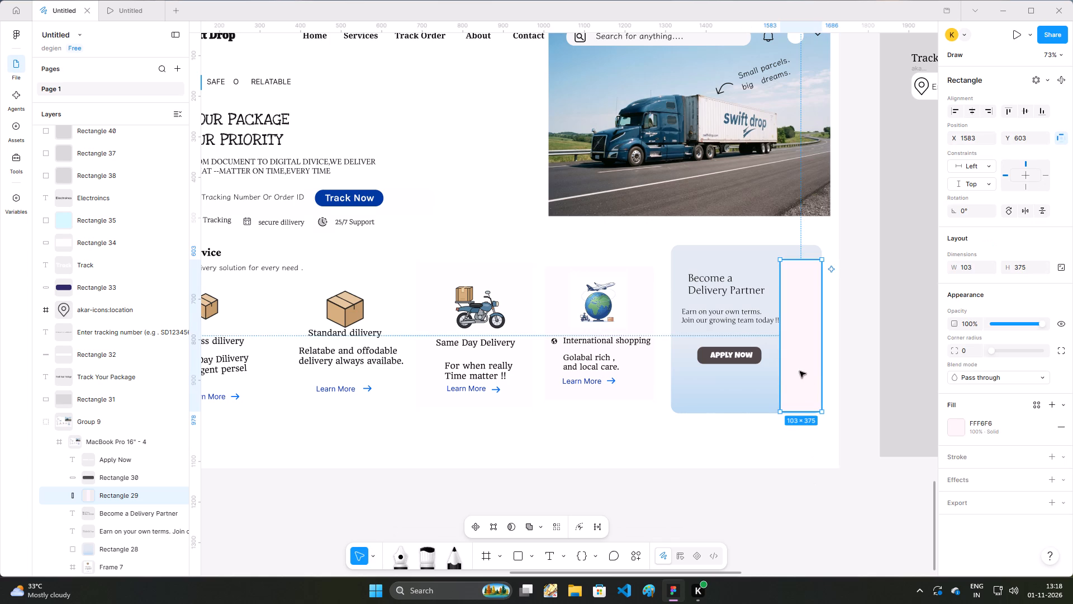
{"action": "left_click", "coordinate": [830, 276]}
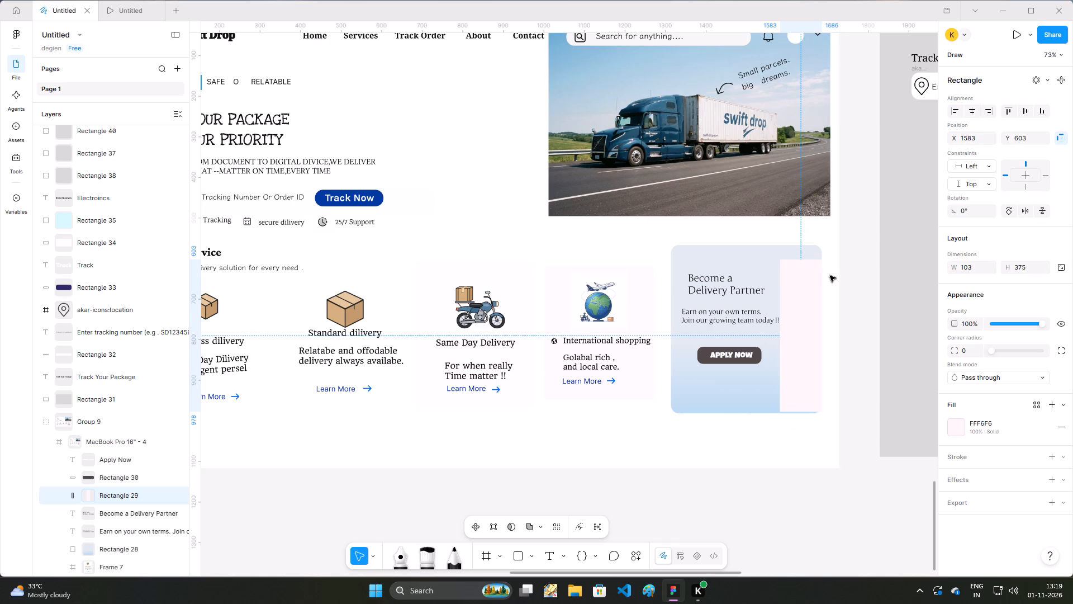
{"action": "left_click", "coordinate": [718, 267]}
{"action": "type", "text": "yaha"}
{"action": "key", "text": "space"}
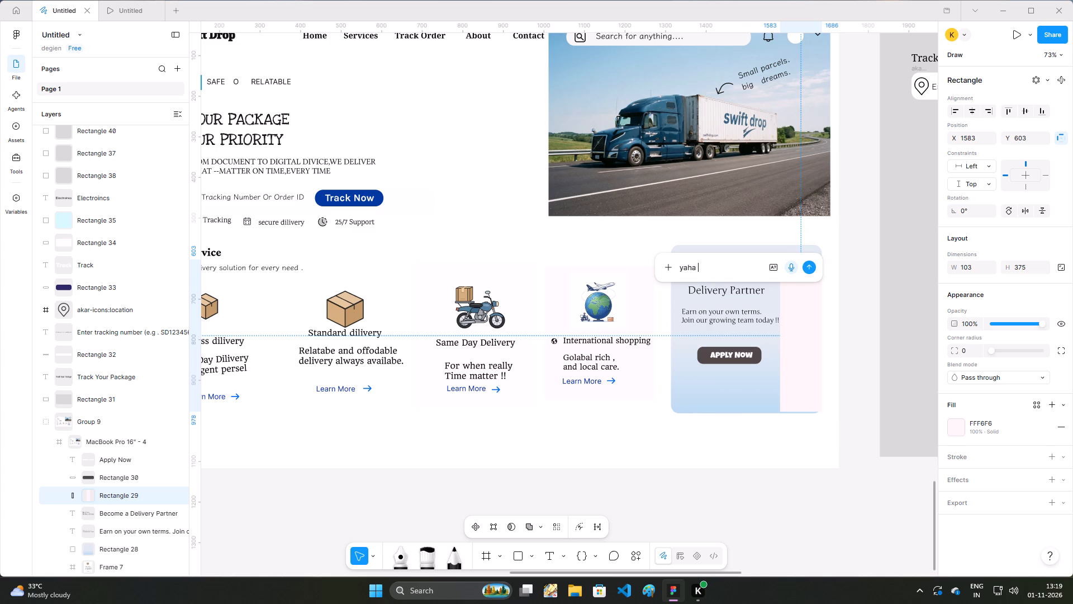
{"action": "type", "text": "ek"}
{"action": "key", "text": "space"}
{"action": "type", "text": "carachter"}
{"action": "key", "text": "space"}
{"action": "type", "text": "stand"}
{"action": "key", "text": "space"}
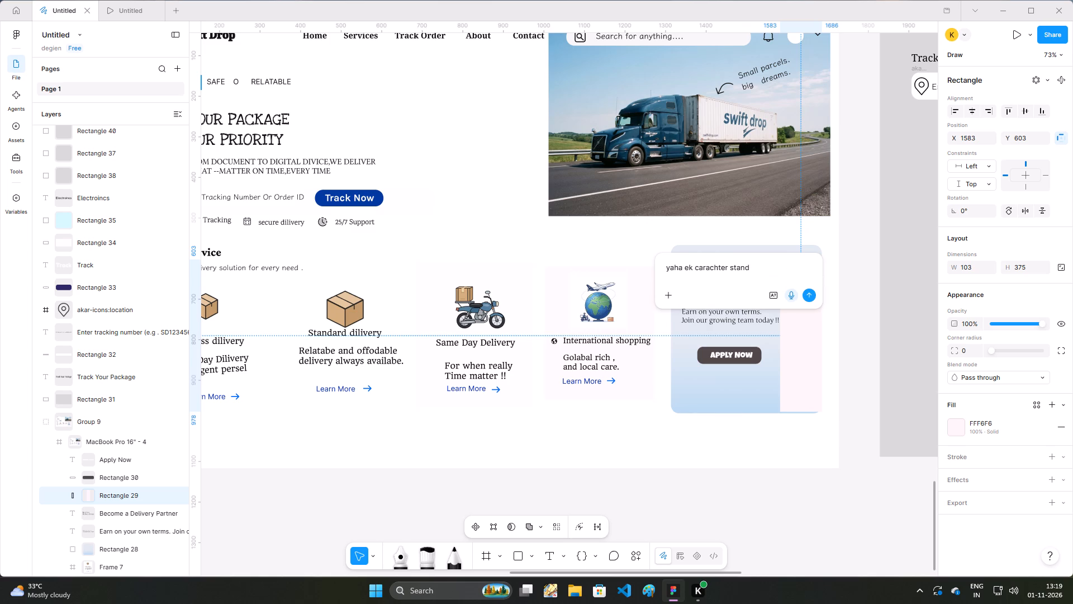
{"action": "type", "text": "kro uski pass"}
{"action": "key", "text": "BackSpace"}
{"action": "key", "text": "BackSpace"}
{"action": "key", "text": "BackSpace"}
{"action": "key", "text": "BackSpace"}
{"action": "type", "text": "hand mei per"}
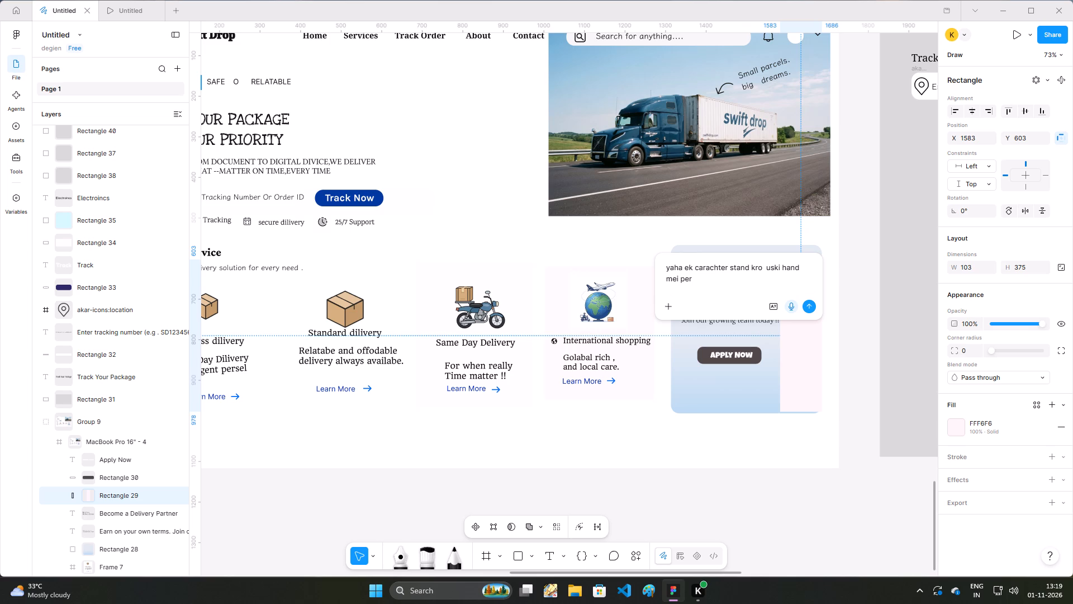
{"action": "type", "text": "cel hi"}
{"action": "key", "text": "BackSpace"}
{"action": "key", "text": "o"}
{"action": "type", "text": "na chaiye"}
{"action": "key", "text": "Return"}
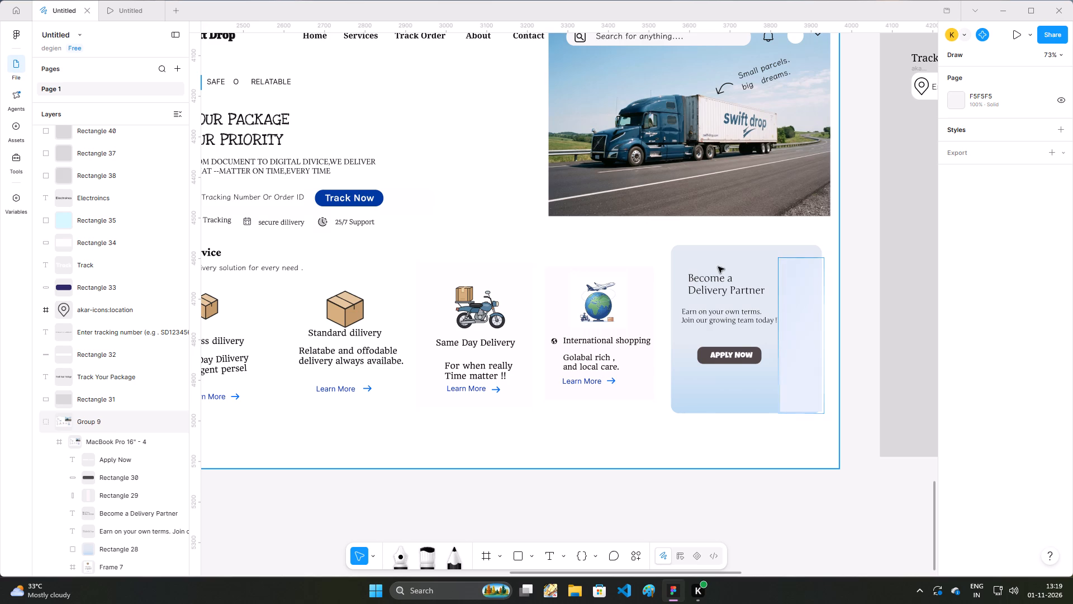
Ask the AI to add a logo in the white profile circle beside the header's bell: "yaha pe logo laga de rawas wala".
{"action": "scroll", "coordinate": [510, 235], "scroll_direction": "down", "scroll_amount": 1}
{"action": "scroll", "coordinate": [479, 279], "scroll_direction": "up", "scroll_amount": 1}
{"action": "scroll", "coordinate": [484, 286], "scroll_direction": "down", "scroll_amount": 1}
{"action": "scroll", "coordinate": [506, 327], "scroll_direction": "down", "scroll_amount": 2}
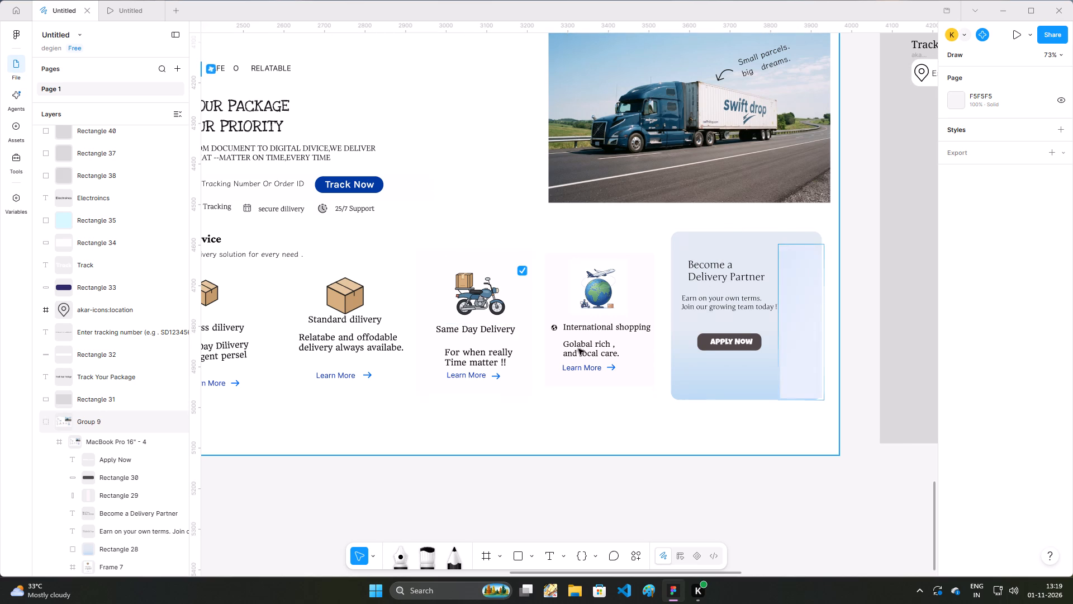
{"action": "scroll", "coordinate": [694, 365], "scroll_direction": "up", "scroll_amount": 9}
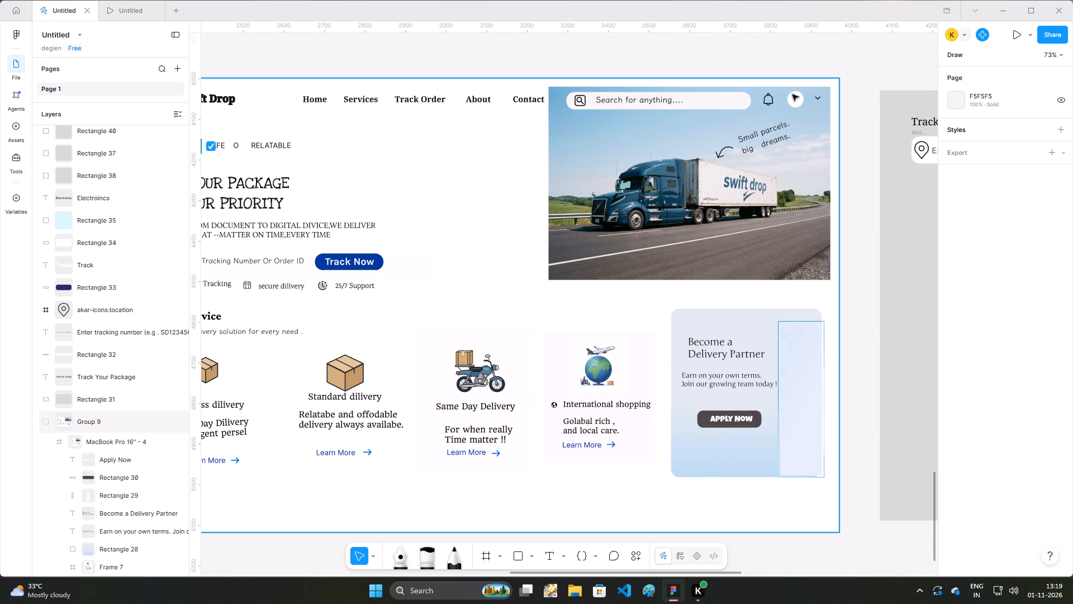
{"action": "left_click", "coordinate": [794, 105]}
{"action": "double_click", "coordinate": [794, 103]}
{"action": "double_click", "coordinate": [794, 103]}
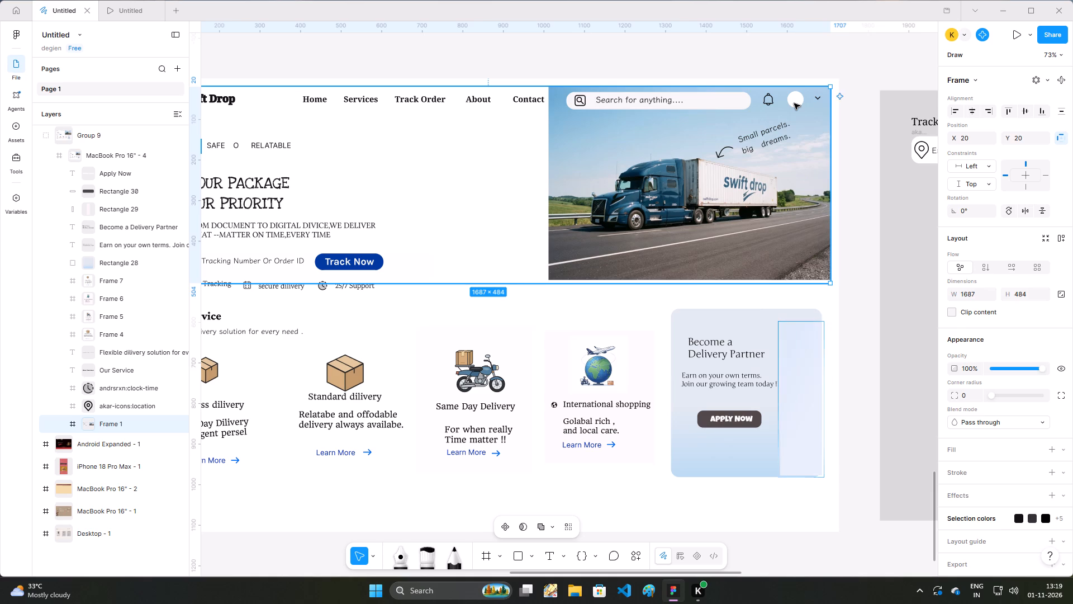
{"action": "left_click", "coordinate": [811, 100]}
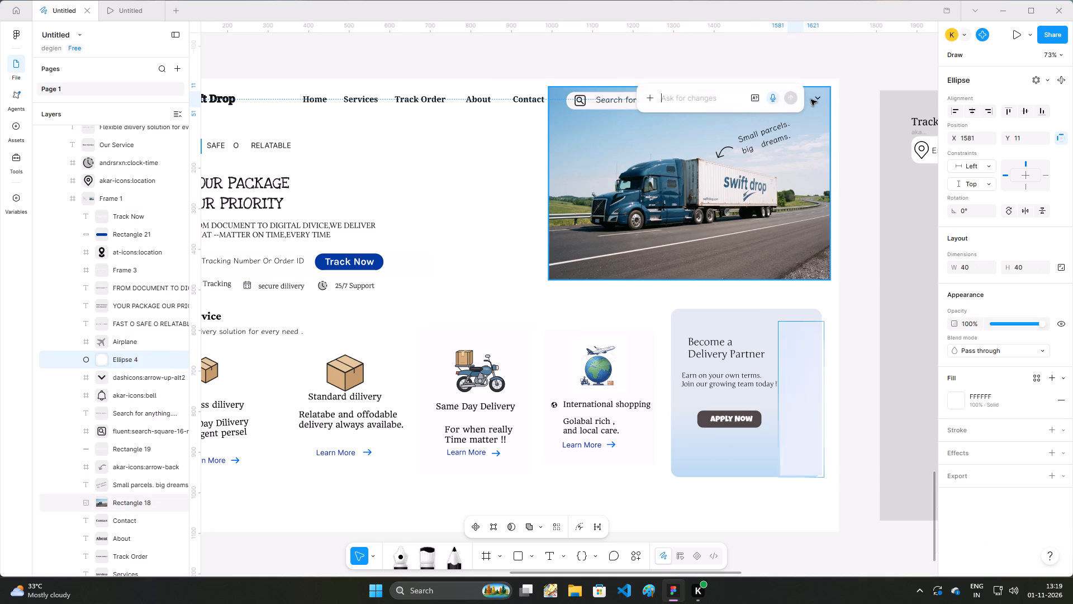
{"action": "left_click", "coordinate": [686, 98]}
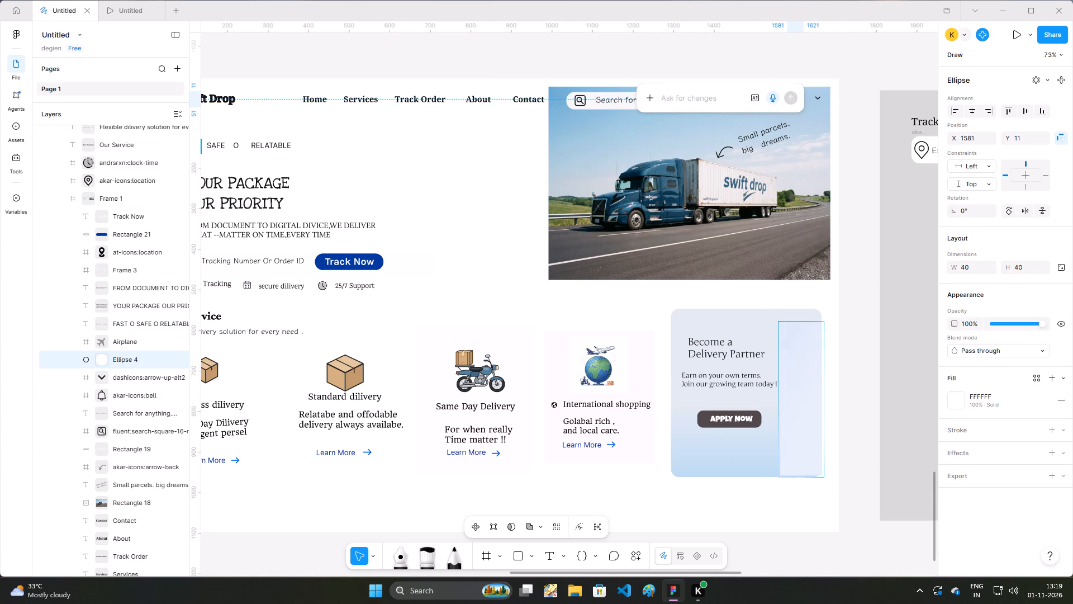
{"action": "type", "text": "yaha"}
{"action": "key", "text": "space"}
{"action": "type", "text": "pe logo"}
{"action": "key", "text": "space"}
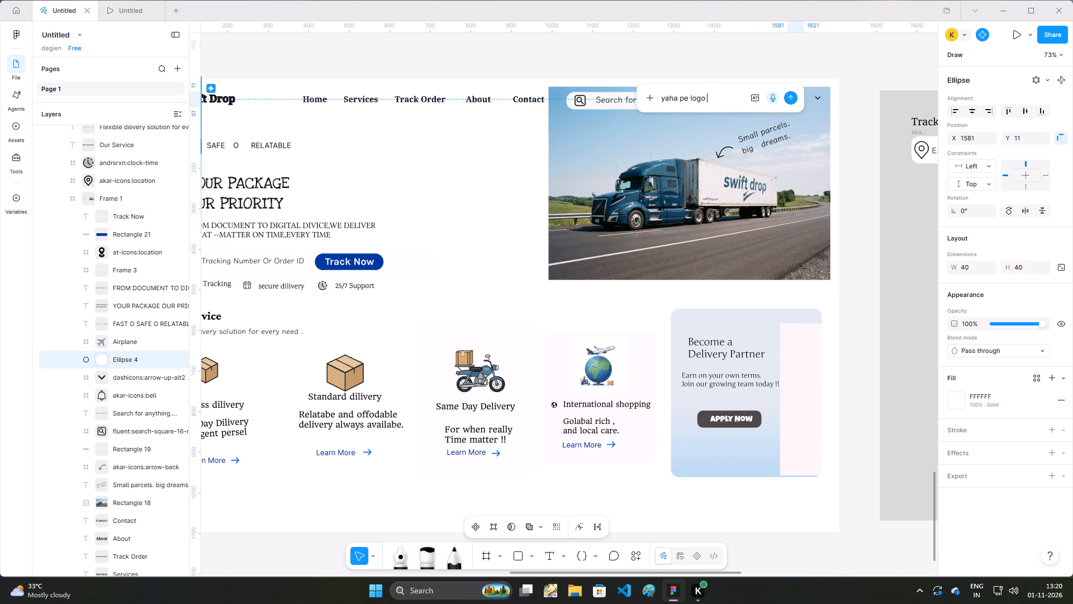
{"action": "type", "text": "laga de rawas wala"}
{"action": "key", "text": "Return"}
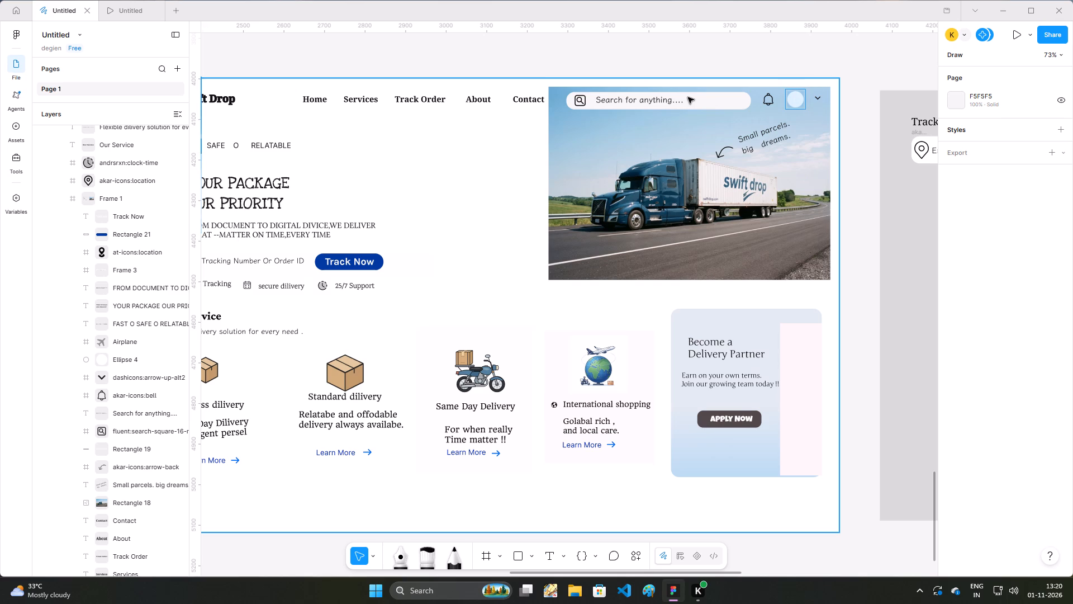
Check the Delivery Partner card and the header's profile circle on the Swift Drop page for the AI-generated artwork.
{"action": "scroll", "coordinate": [837, 98], "scroll_direction": "down", "scroll_amount": 2}
{"action": "scroll", "coordinate": [814, 238], "scroll_direction": "up", "scroll_amount": 2}
{"action": "scroll", "coordinate": [333, 333], "scroll_direction": "down", "scroll_amount": 2, "text": "ctrl"}
{"action": "key", "text": "Left"}
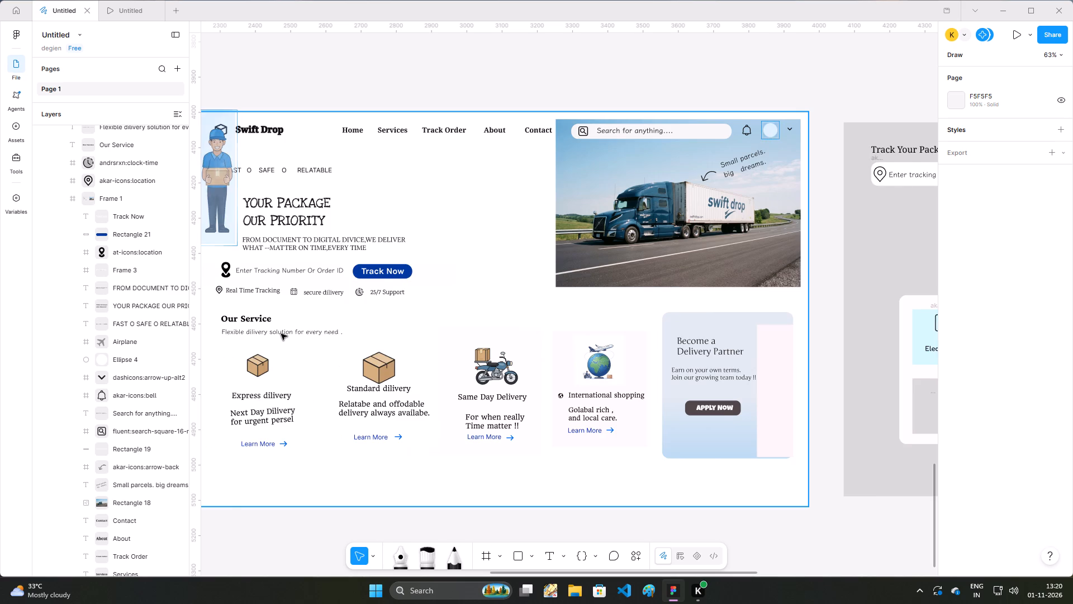
{"action": "key", "text": "Left"}
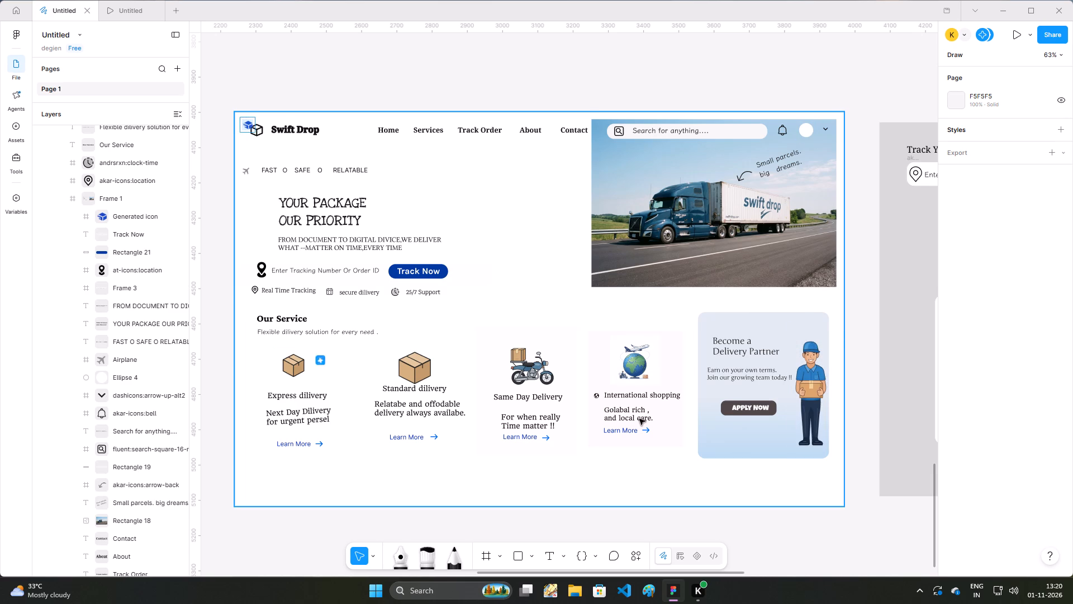
{"action": "scroll", "coordinate": [639, 419], "scroll_direction": "down", "scroll_amount": 3}
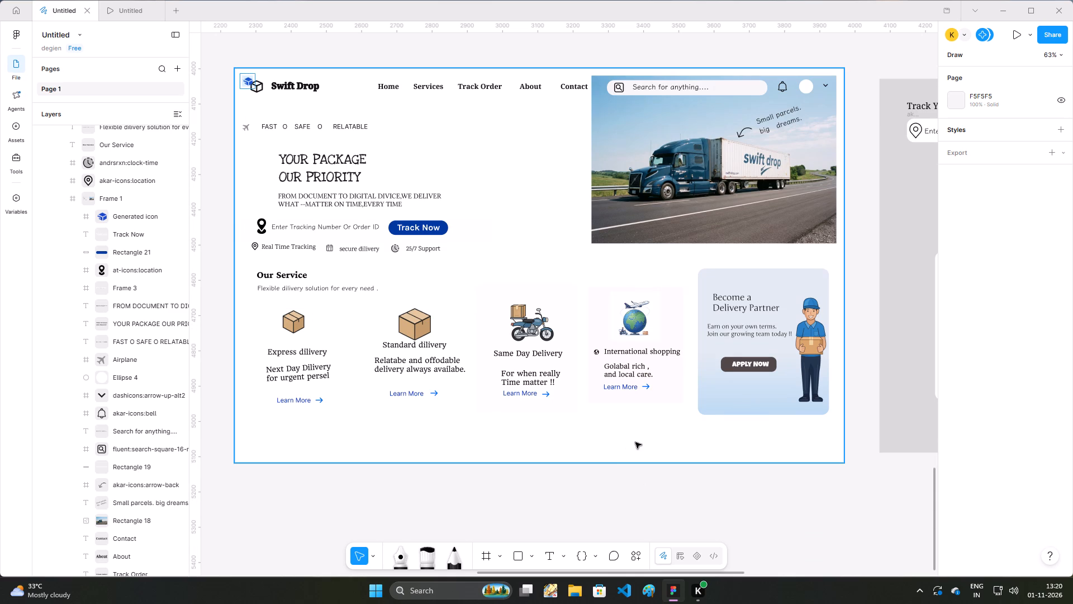
{"action": "scroll", "coordinate": [673, 501], "scroll_direction": "up", "scroll_amount": 1}
{"action": "scroll", "coordinate": [670, 492], "scroll_direction": "down", "scroll_amount": 2}
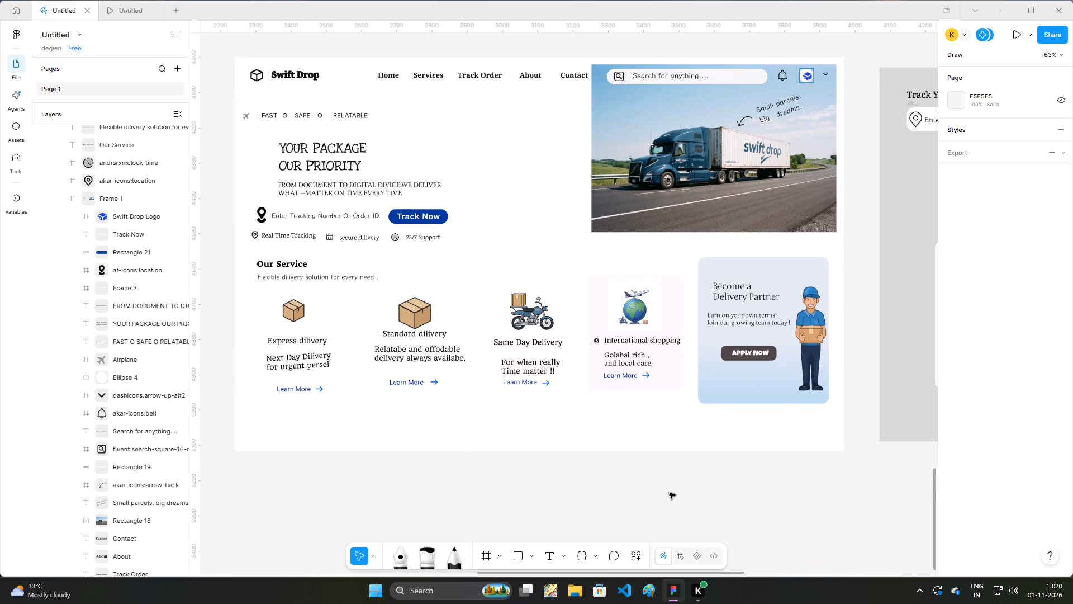
{"action": "key", "text": "Right"}
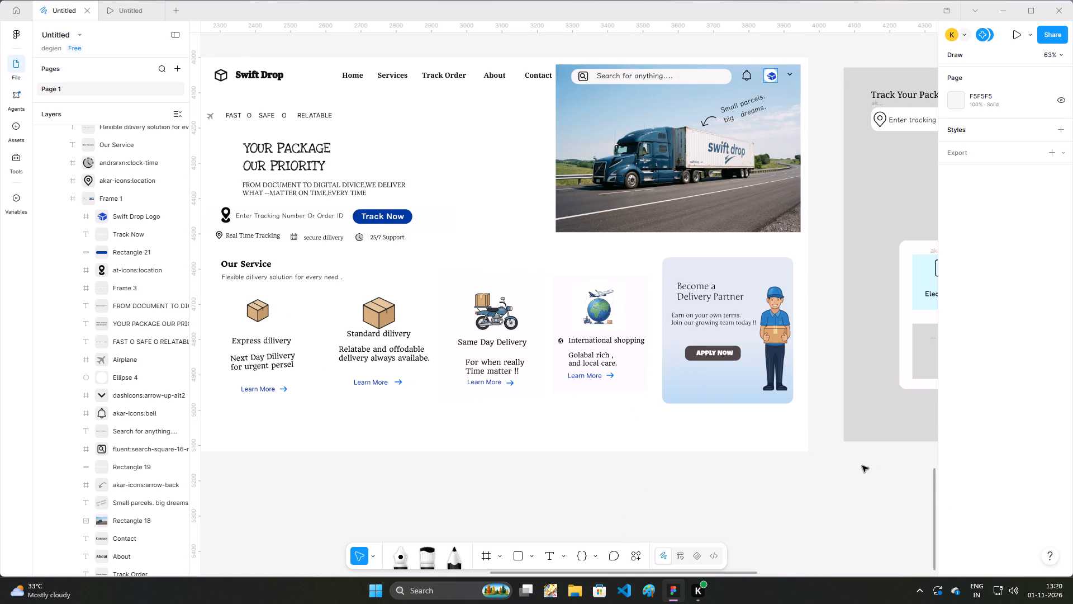
Examine the whole Track Your Package screen, including its tracking field and item category cards.
{"action": "key", "text": "Right"}
{"action": "key", "text": "Right"}
{"action": "key", "text": "Right"}
{"action": "key", "text": "Right"}
{"action": "key", "text": "Right"}
{"action": "key", "text": "Right"}
{"action": "key", "text": "Right"}
{"action": "key", "text": "Right"}
{"action": "key", "text": "Right"}
{"action": "key", "text": "Right"}
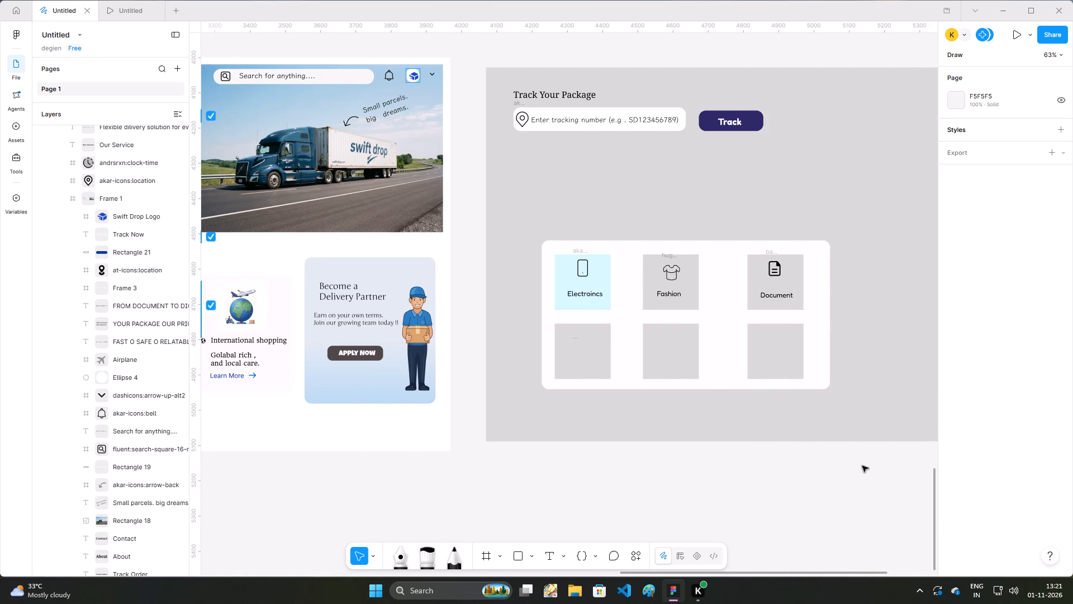
{"action": "key", "text": "Right"}
{"action": "key", "text": "Right"}
{"action": "key", "text": "Right"}
{"action": "key", "text": "Right"}
{"action": "key", "text": "Right"}
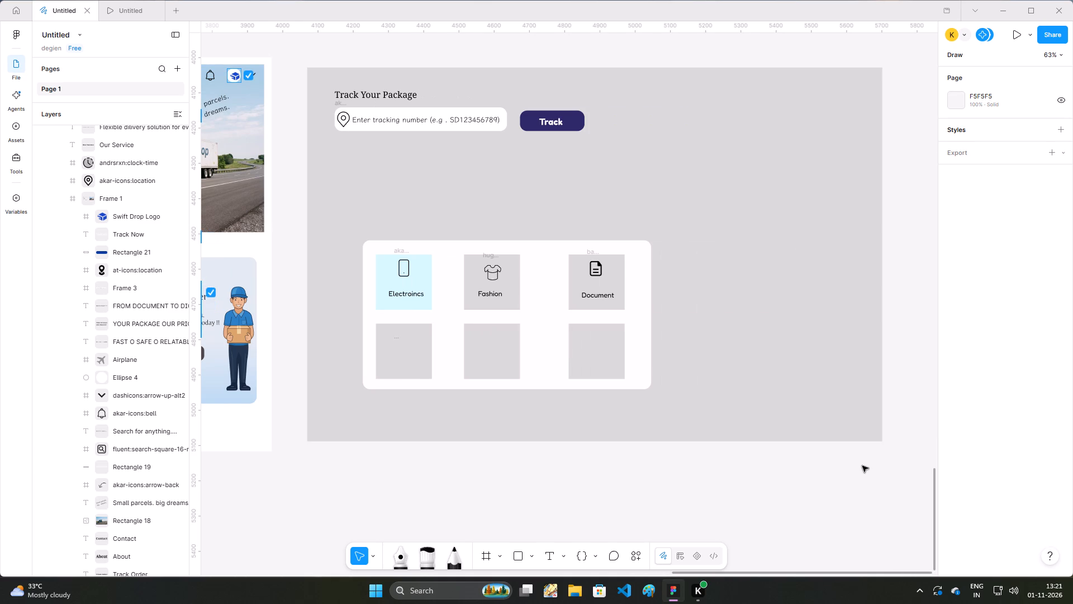
Clear the AI check marker beside the generated logo in the Swift Drop page's header.
{"action": "key", "text": "Left"}
{"action": "key", "text": "Left"}
{"action": "key", "text": "Left"}
{"action": "key", "text": "Left"}
{"action": "key", "text": "Left"}
{"action": "key", "text": "Left"}
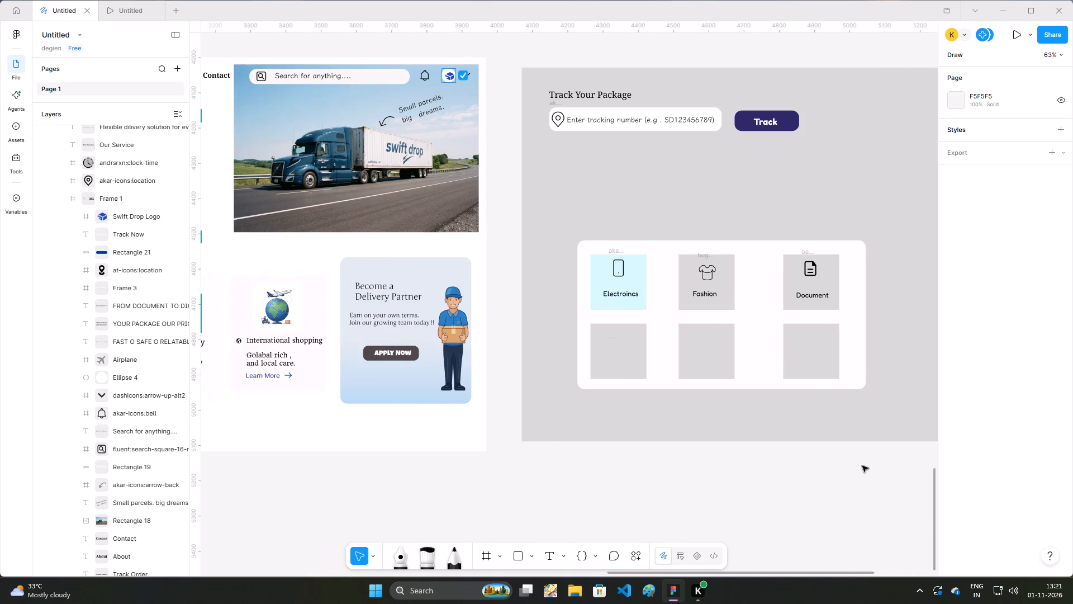
{"action": "key", "text": "Left"}
{"action": "key", "text": "Left"}
{"action": "key", "text": "Left"}
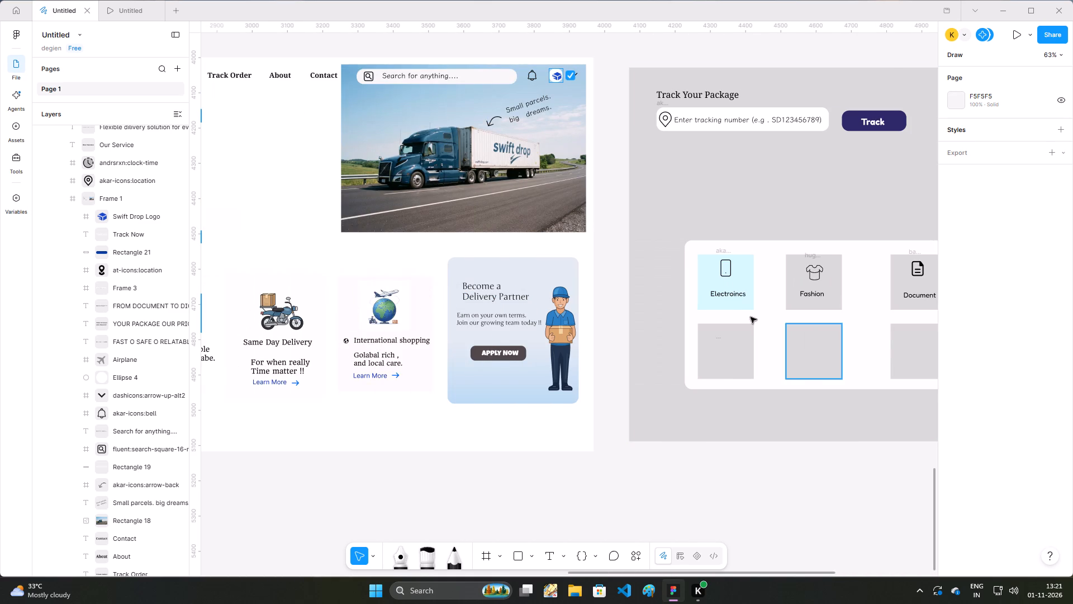
{"action": "left_click", "coordinate": [570, 77]}
{"action": "left_click", "coordinate": [638, 39]}
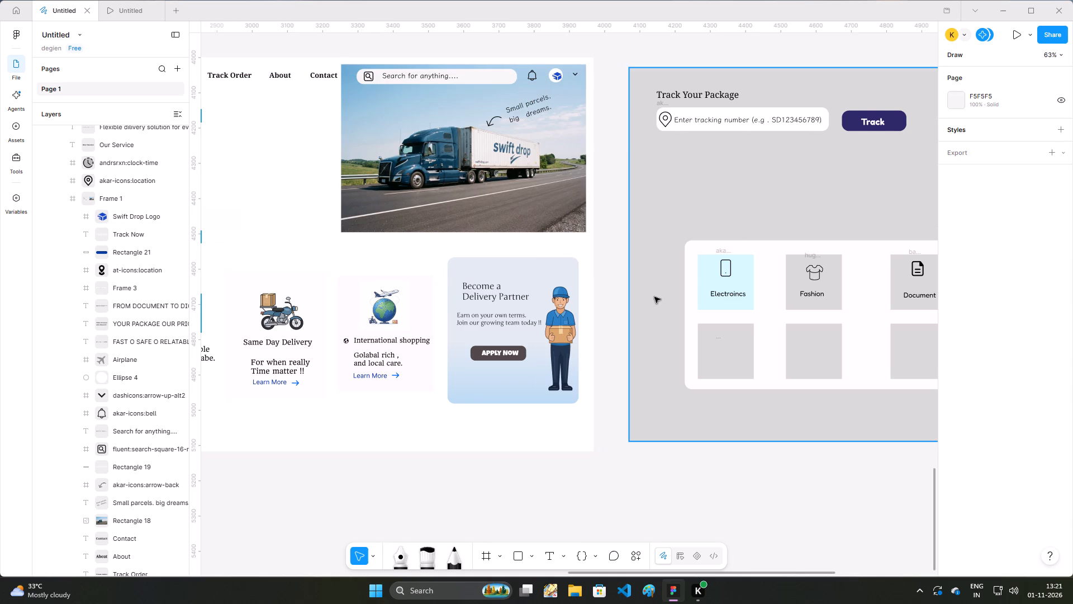
Look over the Swift Drop page and the Track Your Package screen, down to the empty canvas below them.
{"action": "scroll", "coordinate": [657, 295], "scroll_direction": "down", "scroll_amount": 1}
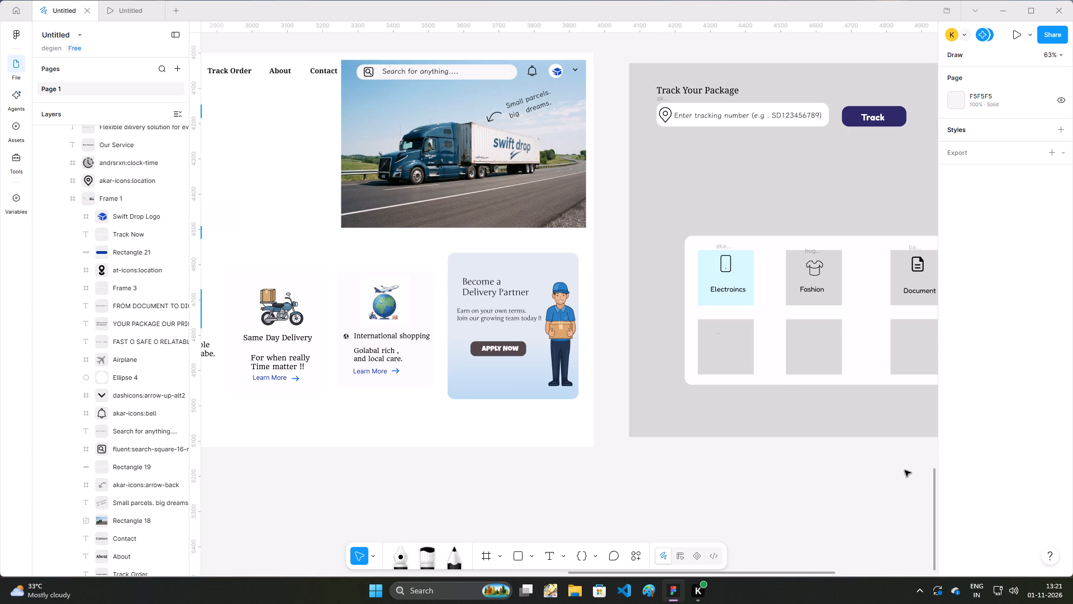
{"action": "scroll", "coordinate": [905, 471], "scroll_direction": "down", "scroll_amount": 4}
{"action": "scroll", "coordinate": [905, 473], "scroll_direction": "up", "scroll_amount": 1}
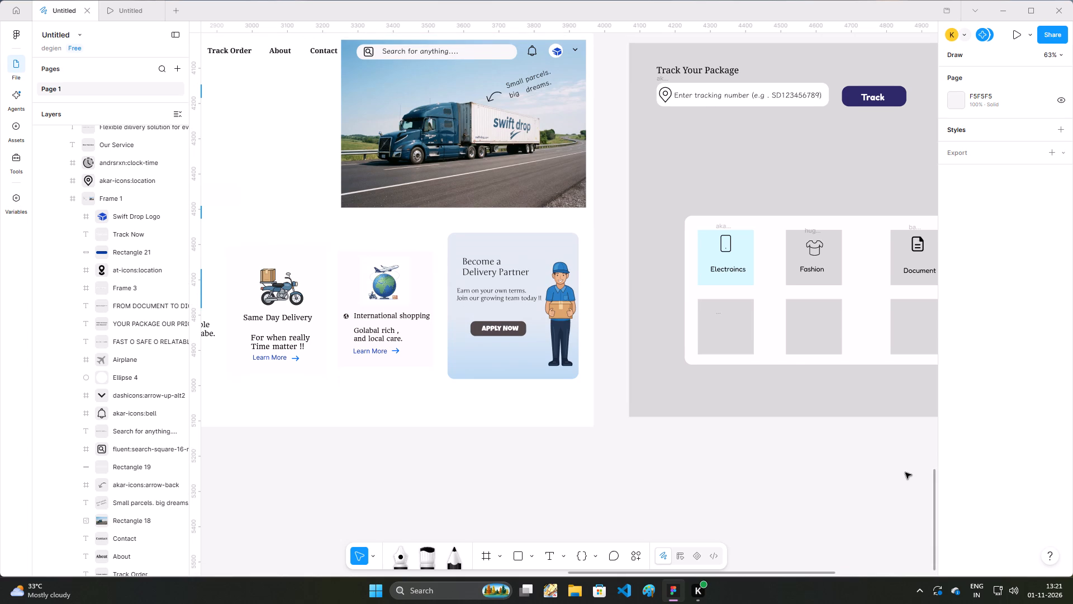
{"action": "scroll", "coordinate": [905, 473], "scroll_direction": "down", "scroll_amount": 4}
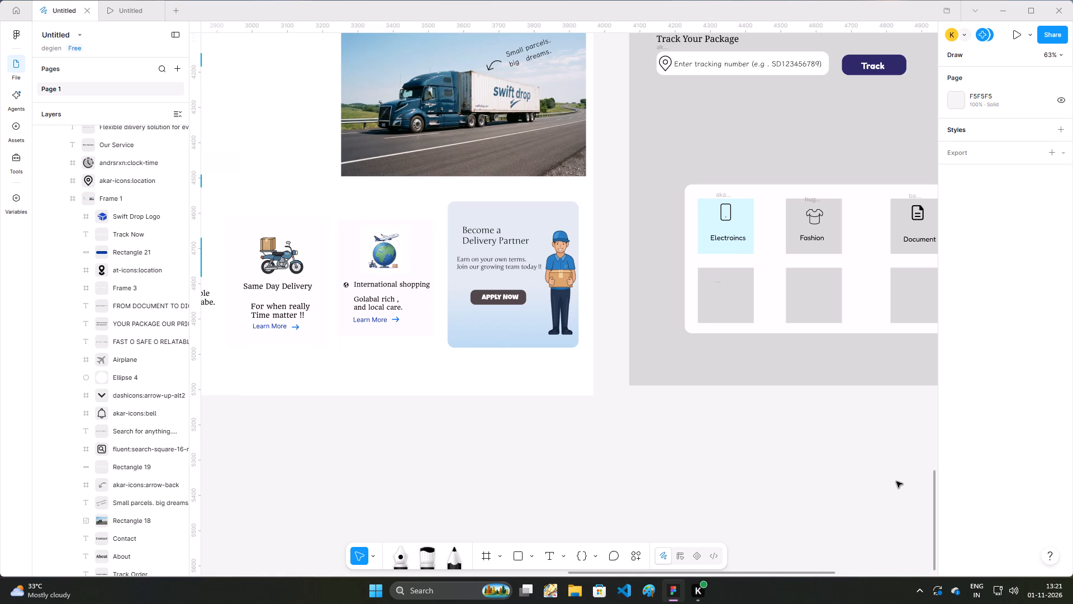
{"action": "scroll", "coordinate": [586, 413], "scroll_direction": "up", "scroll_amount": 6}
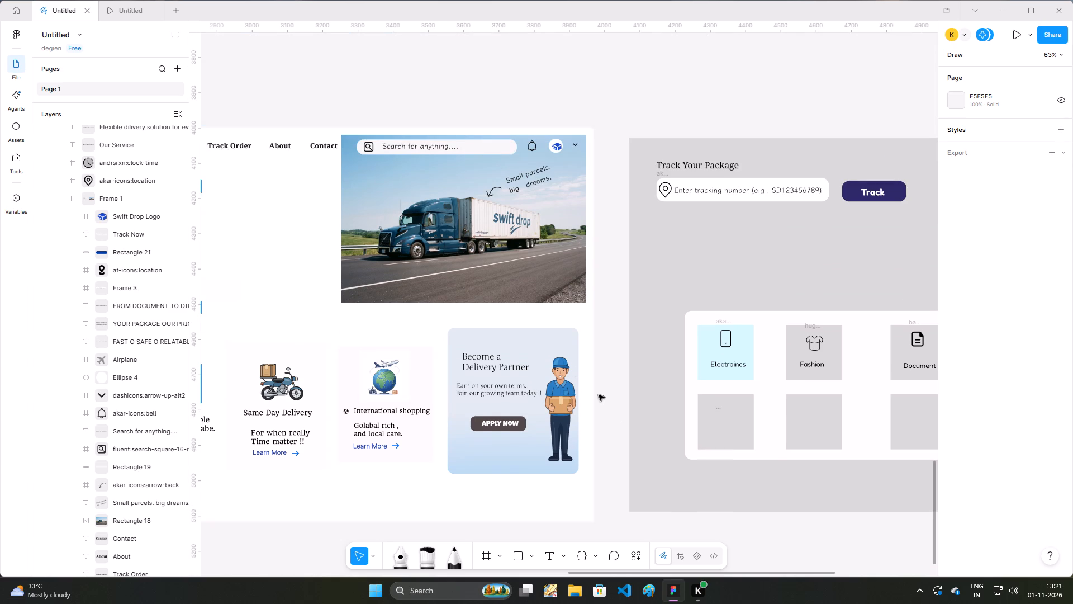
{"action": "scroll", "coordinate": [553, 422], "scroll_direction": "down", "scroll_amount": 10}
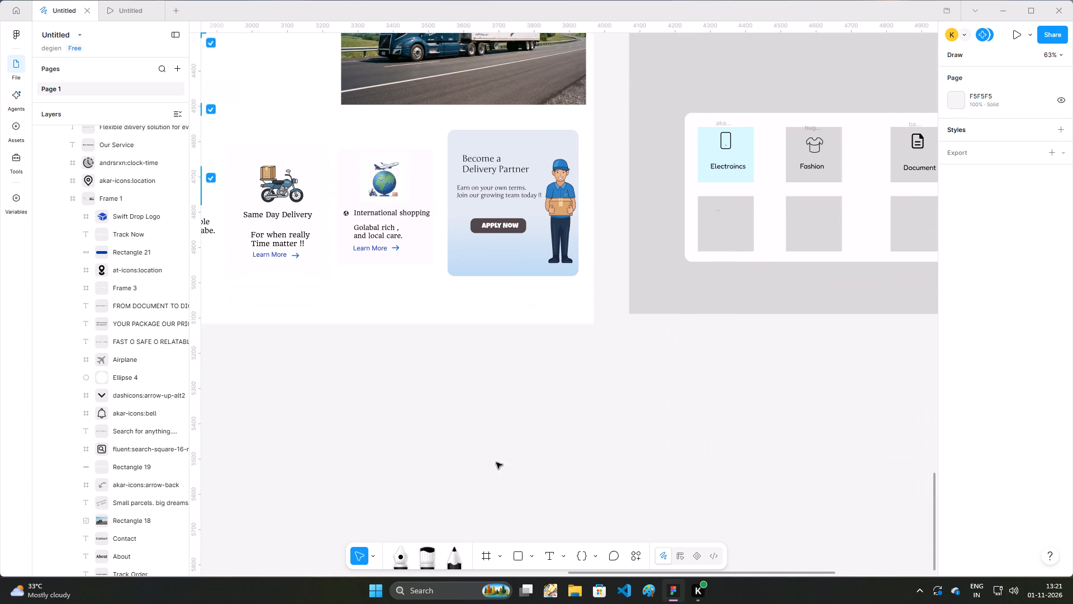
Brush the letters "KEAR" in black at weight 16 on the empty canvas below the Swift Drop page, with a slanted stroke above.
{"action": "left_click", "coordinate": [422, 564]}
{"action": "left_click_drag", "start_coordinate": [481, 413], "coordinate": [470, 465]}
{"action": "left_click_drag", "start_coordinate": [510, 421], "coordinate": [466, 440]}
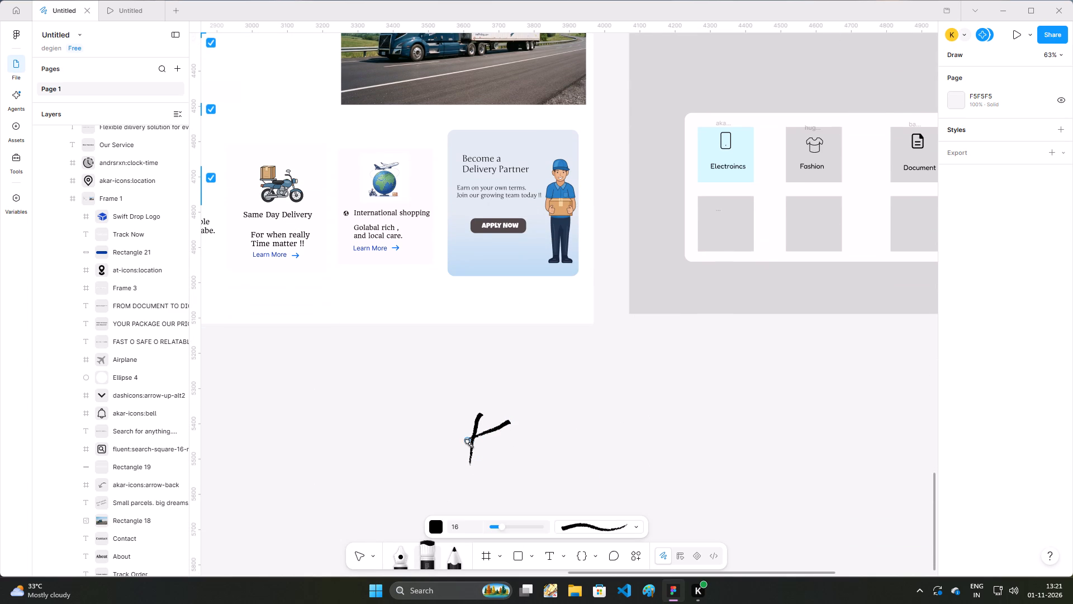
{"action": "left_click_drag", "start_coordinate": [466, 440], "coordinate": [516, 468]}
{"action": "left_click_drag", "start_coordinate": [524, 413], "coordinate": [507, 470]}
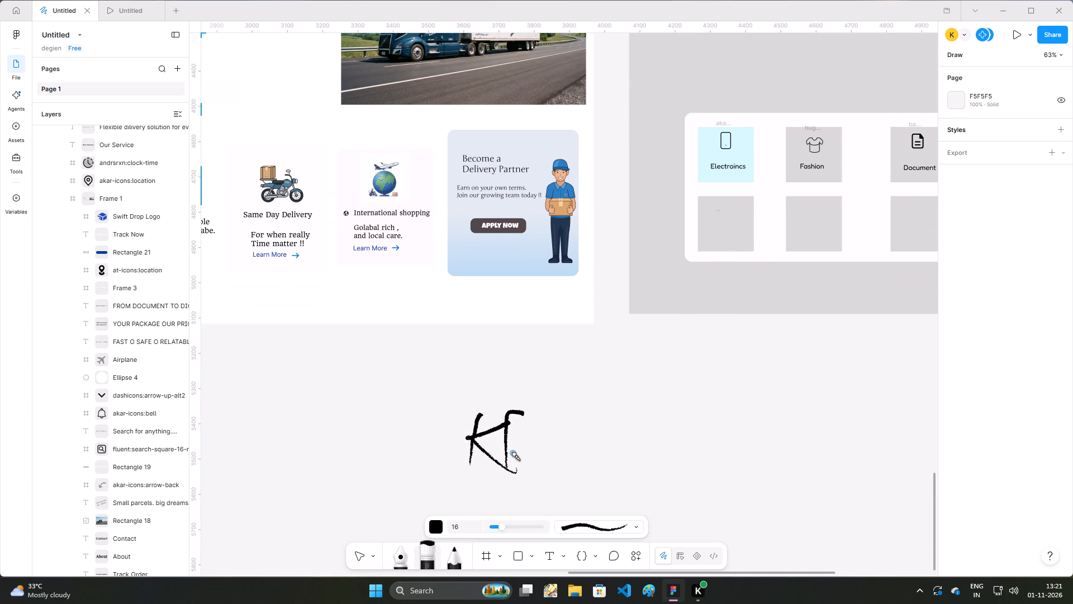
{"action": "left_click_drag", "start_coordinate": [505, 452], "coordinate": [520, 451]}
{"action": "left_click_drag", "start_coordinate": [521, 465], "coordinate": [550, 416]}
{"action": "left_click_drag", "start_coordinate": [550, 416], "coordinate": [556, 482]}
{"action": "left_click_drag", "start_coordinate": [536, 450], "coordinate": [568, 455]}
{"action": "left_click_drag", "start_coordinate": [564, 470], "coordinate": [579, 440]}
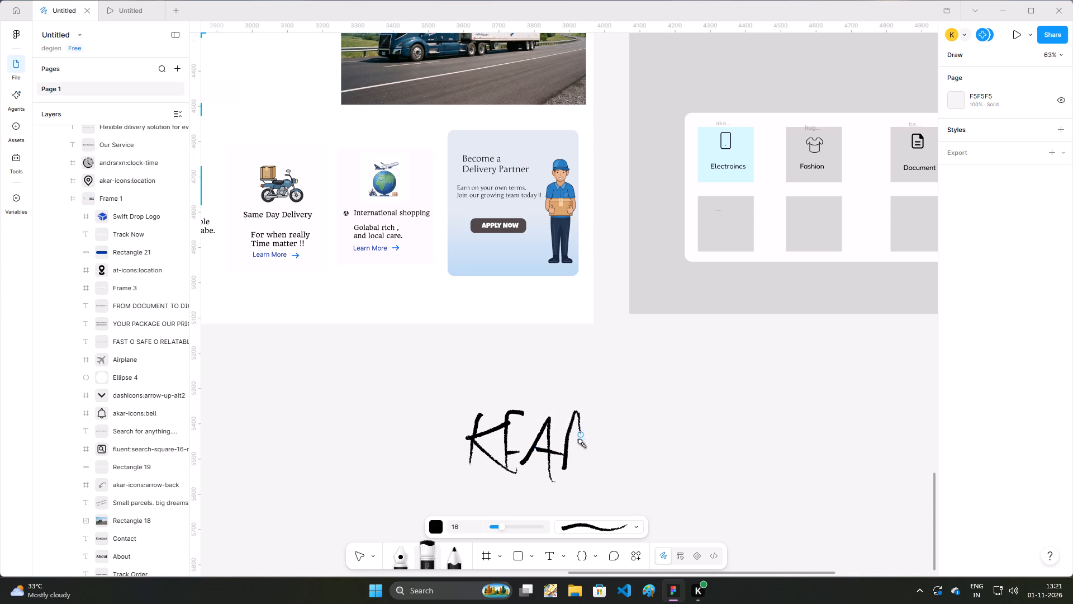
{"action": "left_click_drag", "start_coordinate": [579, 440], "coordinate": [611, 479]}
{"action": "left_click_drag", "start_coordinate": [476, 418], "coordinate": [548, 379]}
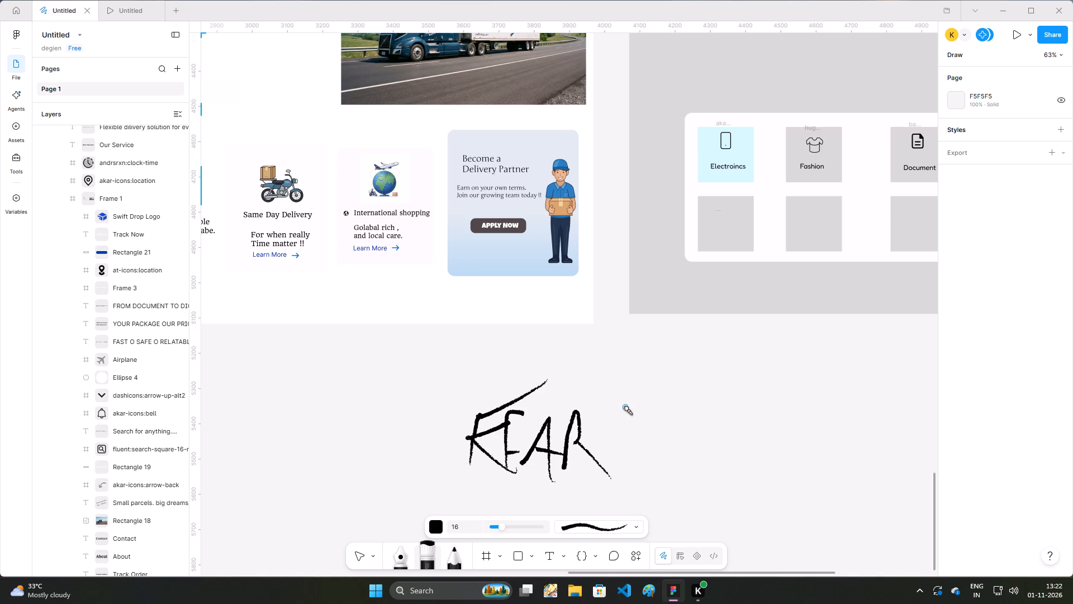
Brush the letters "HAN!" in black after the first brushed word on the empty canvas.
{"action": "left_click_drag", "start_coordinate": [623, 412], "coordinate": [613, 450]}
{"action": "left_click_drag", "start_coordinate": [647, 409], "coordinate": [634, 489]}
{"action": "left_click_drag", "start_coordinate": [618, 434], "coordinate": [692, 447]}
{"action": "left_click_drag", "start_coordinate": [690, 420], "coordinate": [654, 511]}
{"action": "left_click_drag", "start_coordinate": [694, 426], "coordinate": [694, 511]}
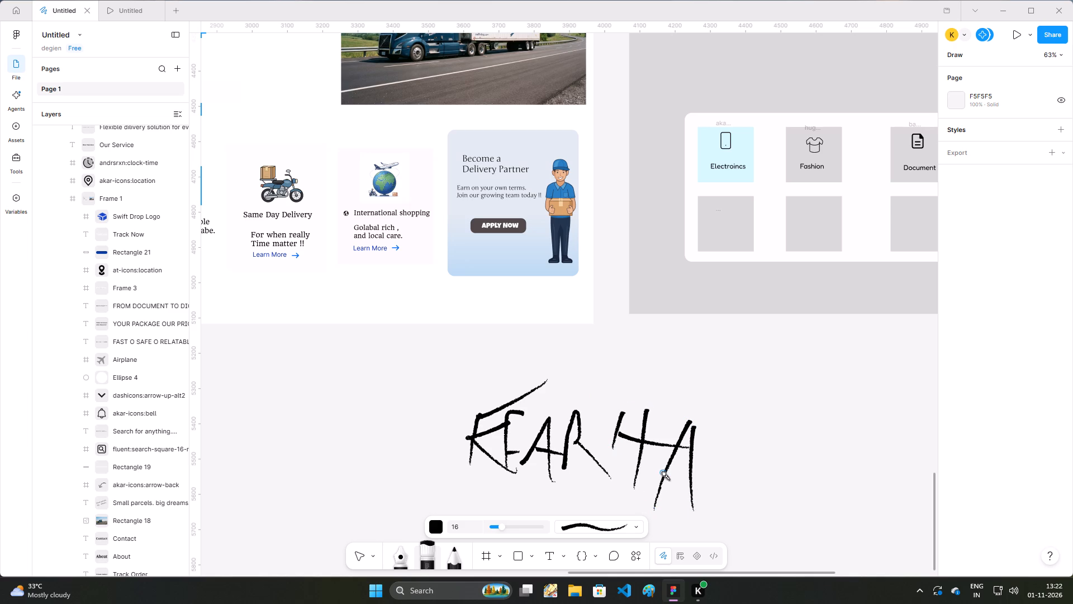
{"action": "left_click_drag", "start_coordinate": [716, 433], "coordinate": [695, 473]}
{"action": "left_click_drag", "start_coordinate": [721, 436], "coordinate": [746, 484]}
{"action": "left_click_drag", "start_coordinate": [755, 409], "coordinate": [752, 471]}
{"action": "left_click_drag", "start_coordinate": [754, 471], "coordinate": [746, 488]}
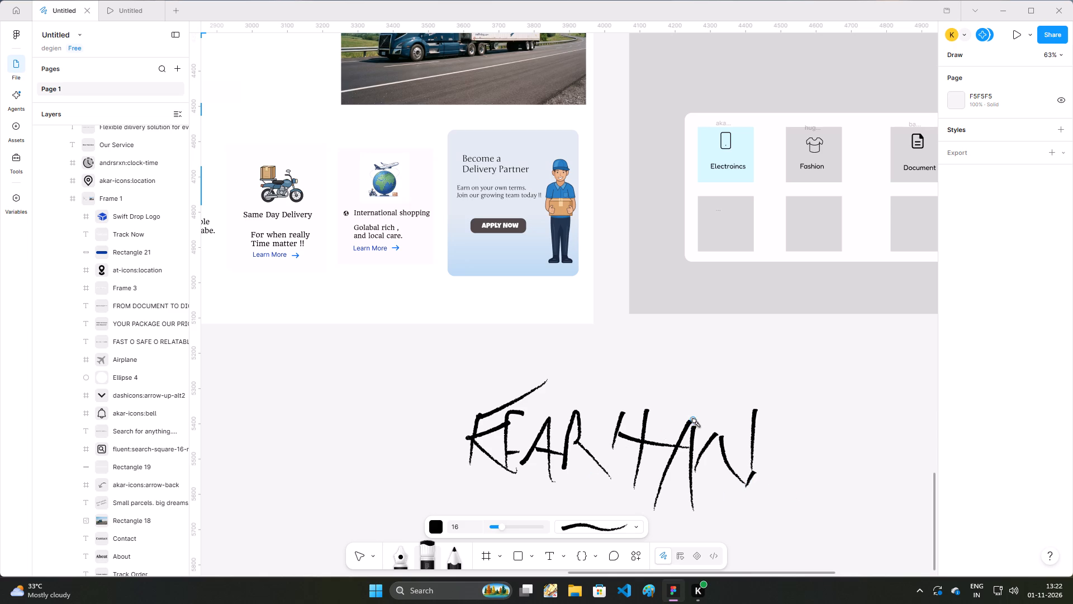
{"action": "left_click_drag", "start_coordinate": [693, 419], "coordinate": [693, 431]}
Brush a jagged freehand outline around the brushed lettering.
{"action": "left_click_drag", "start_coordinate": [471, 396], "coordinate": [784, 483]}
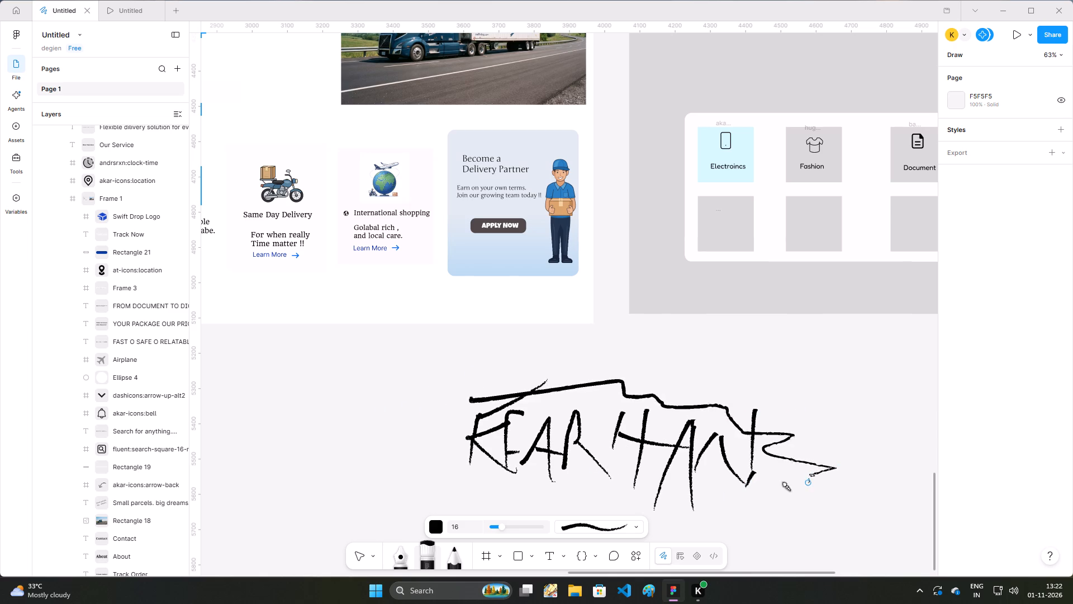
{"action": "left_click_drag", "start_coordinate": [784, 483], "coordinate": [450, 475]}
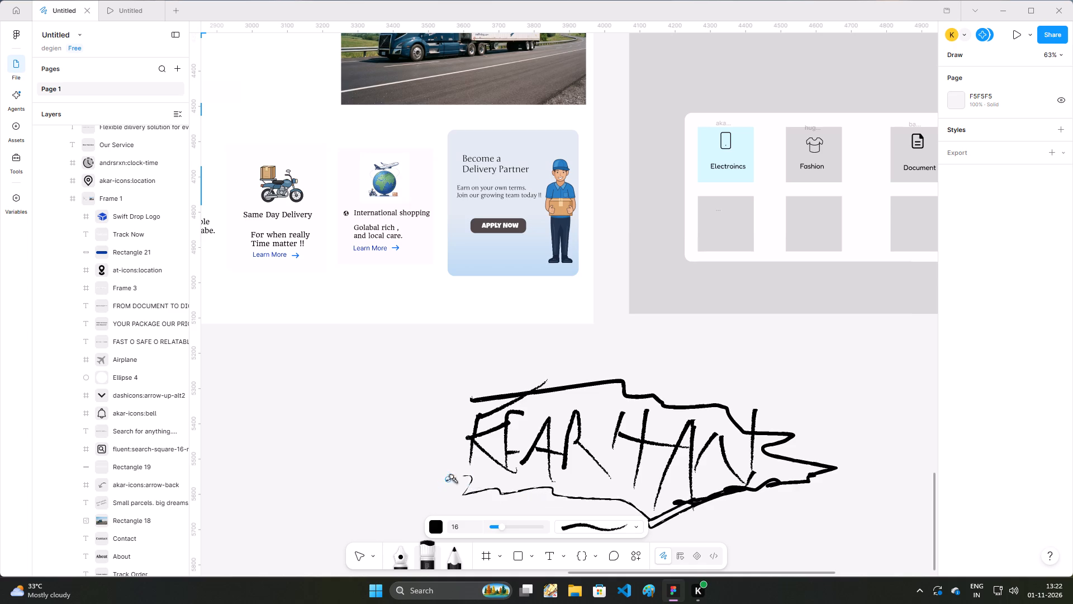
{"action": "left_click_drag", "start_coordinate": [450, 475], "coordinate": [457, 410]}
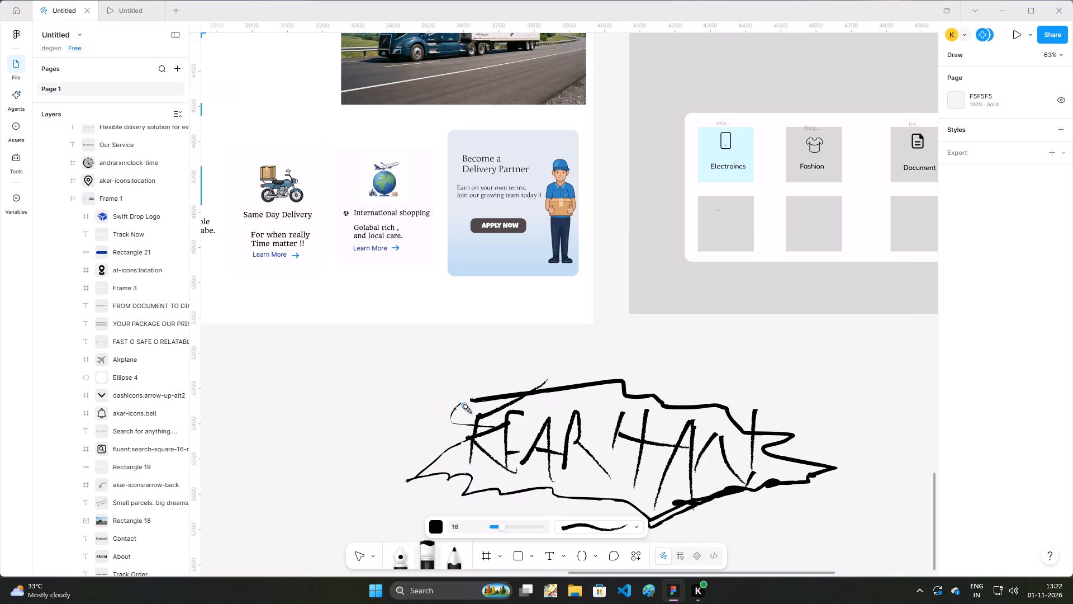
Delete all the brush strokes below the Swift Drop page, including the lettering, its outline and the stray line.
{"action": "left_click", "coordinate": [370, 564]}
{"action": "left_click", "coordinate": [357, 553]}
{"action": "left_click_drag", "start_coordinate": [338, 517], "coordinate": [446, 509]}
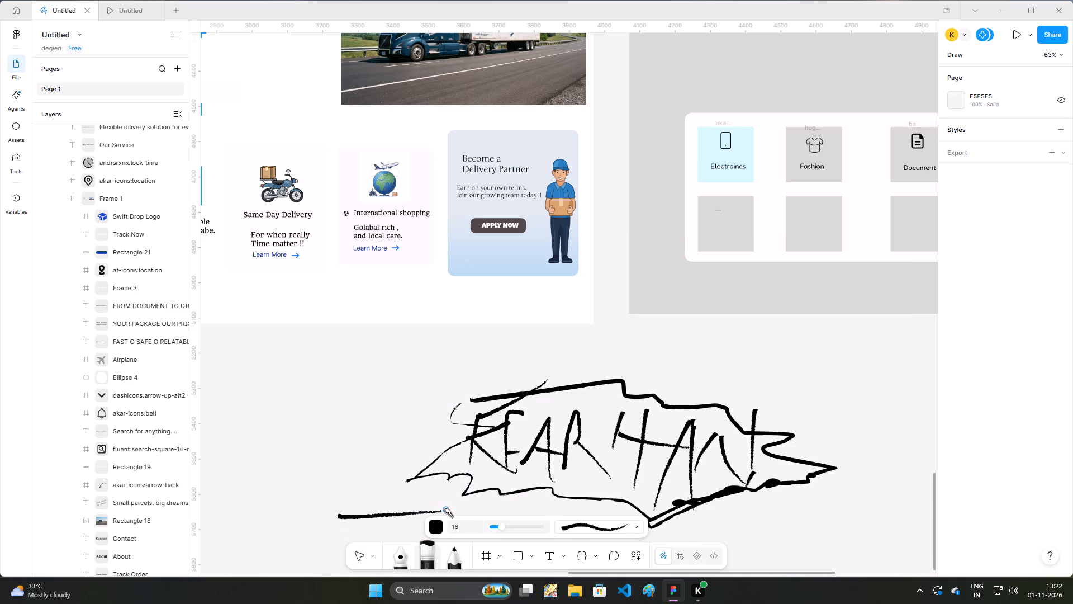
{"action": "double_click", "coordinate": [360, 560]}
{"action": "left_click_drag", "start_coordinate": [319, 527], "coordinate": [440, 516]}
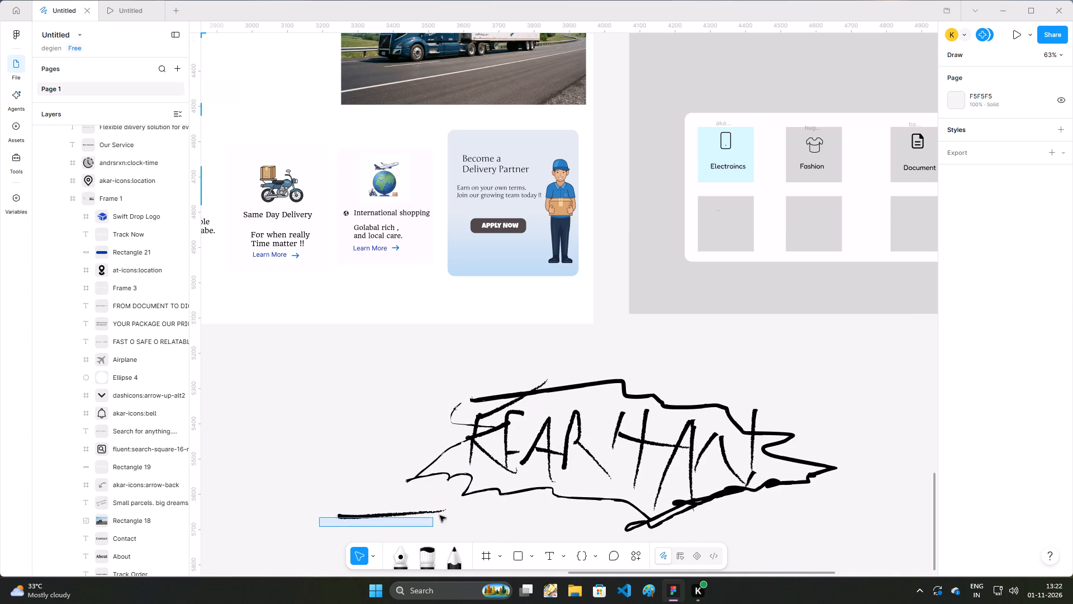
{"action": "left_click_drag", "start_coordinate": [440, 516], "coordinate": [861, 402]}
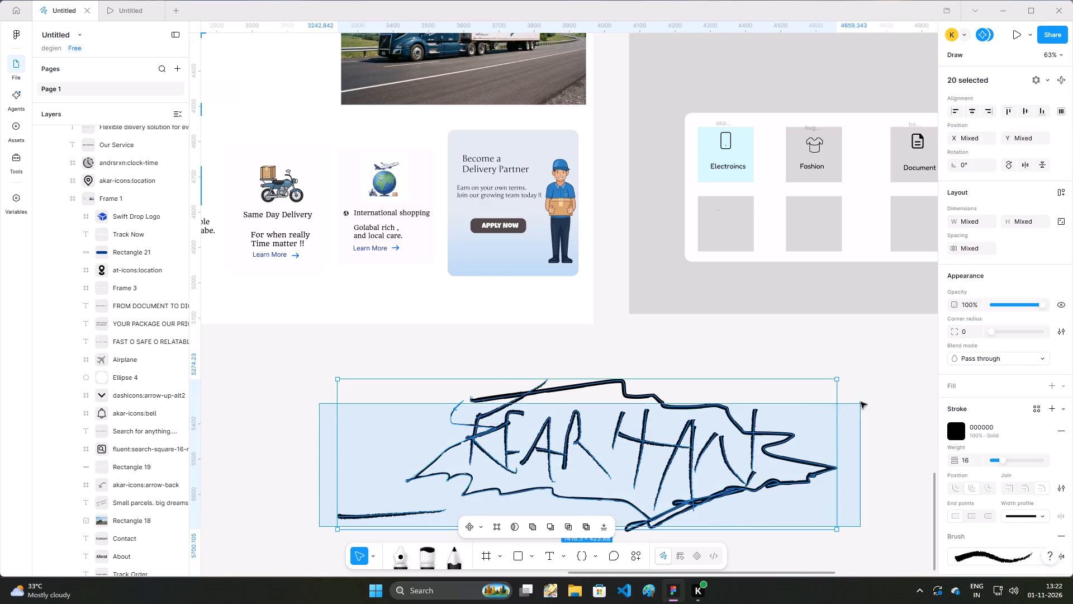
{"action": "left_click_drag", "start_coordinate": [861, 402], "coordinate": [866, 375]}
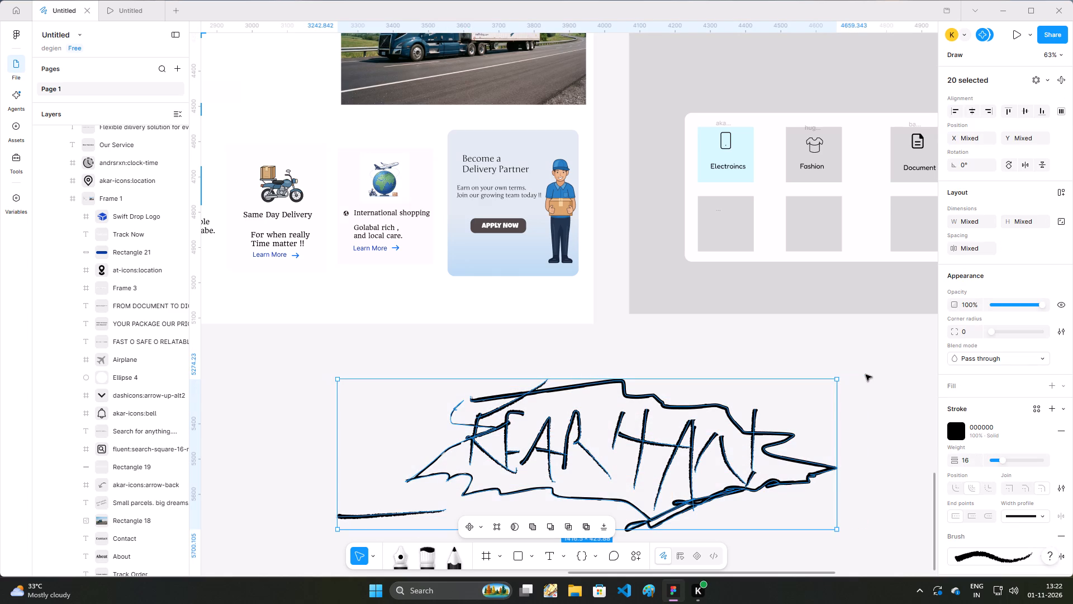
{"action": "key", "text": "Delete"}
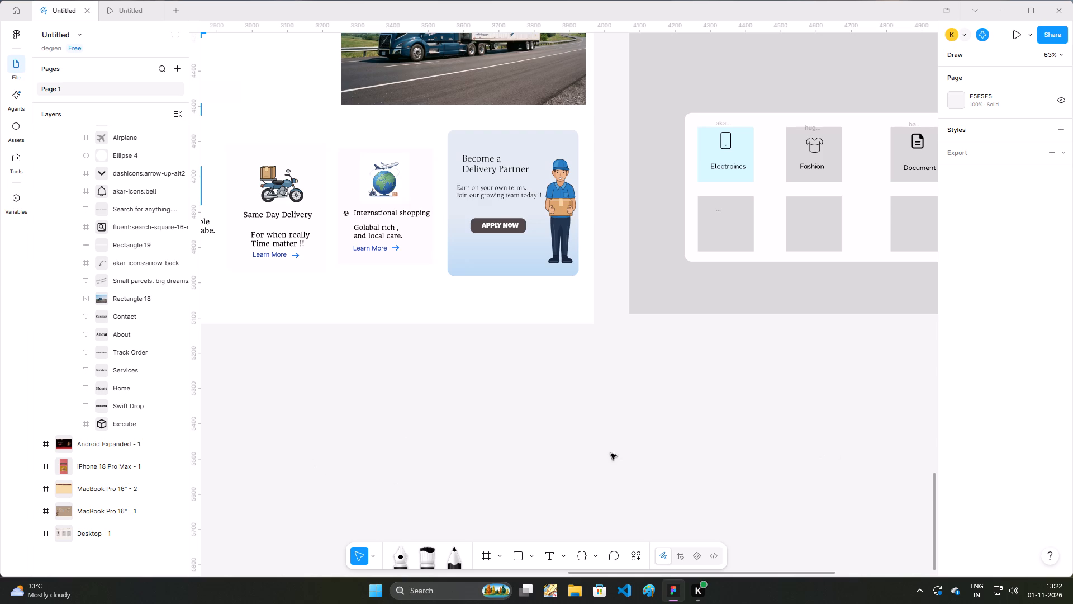
Review the Swift Drop home page and the Track Your Package screen side by side in an overview.
{"action": "scroll", "coordinate": [482, 482], "scroll_direction": "down", "scroll_amount": 2}
{"action": "scroll", "coordinate": [485, 481], "scroll_direction": "down", "scroll_amount": 5, "text": "ctrl"}
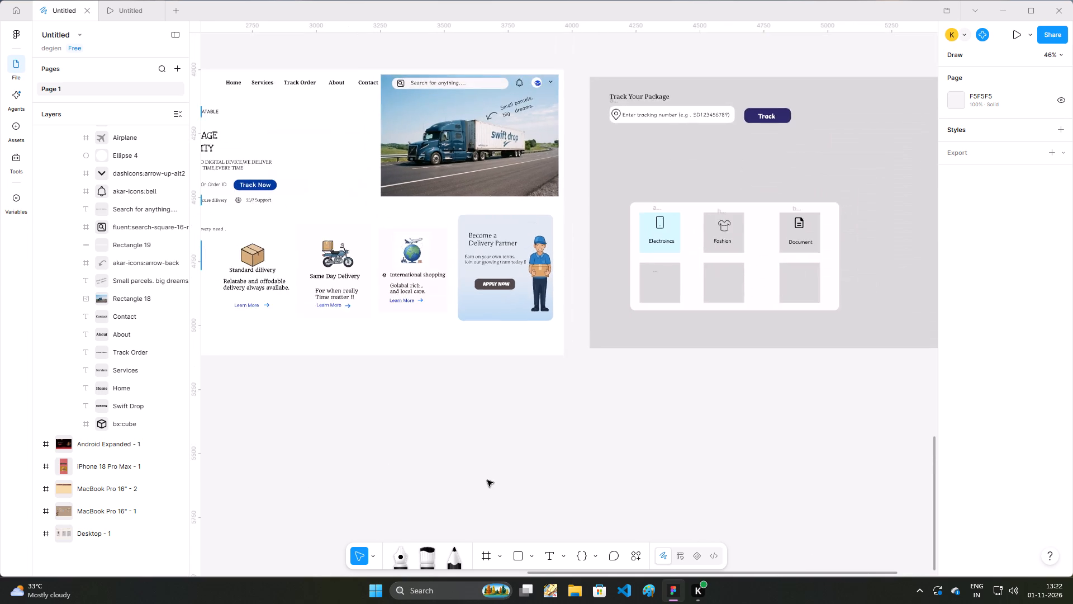
{"action": "scroll", "coordinate": [487, 480], "scroll_direction": "down", "scroll_amount": 3, "text": "ctrl"}
{"action": "scroll", "coordinate": [469, 492], "scroll_direction": "up", "scroll_amount": 2, "text": "ctrl"}
{"action": "scroll", "coordinate": [469, 492], "scroll_direction": "down", "scroll_amount": 5, "text": "ctrl"}
{"action": "scroll", "coordinate": [539, 494], "scroll_direction": "down", "scroll_amount": 3, "text": "ctrl"}
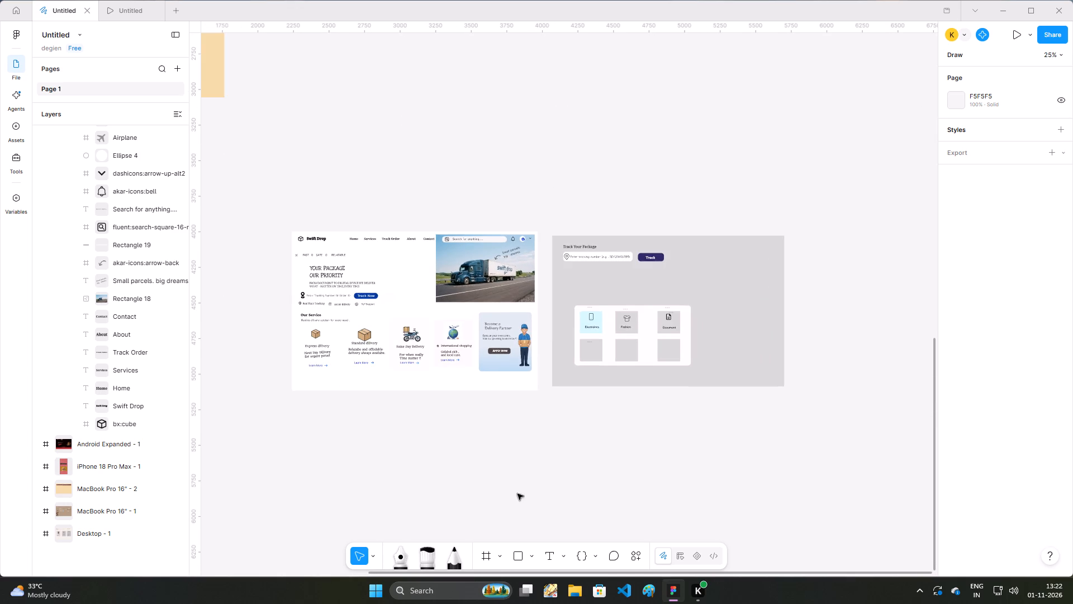
{"action": "scroll", "coordinate": [349, 452], "scroll_direction": "up", "scroll_amount": 2}
Look over the KFC and burger app designs on the canvas and the empty area above the Swift Drop page.
{"action": "key", "text": "Left"}
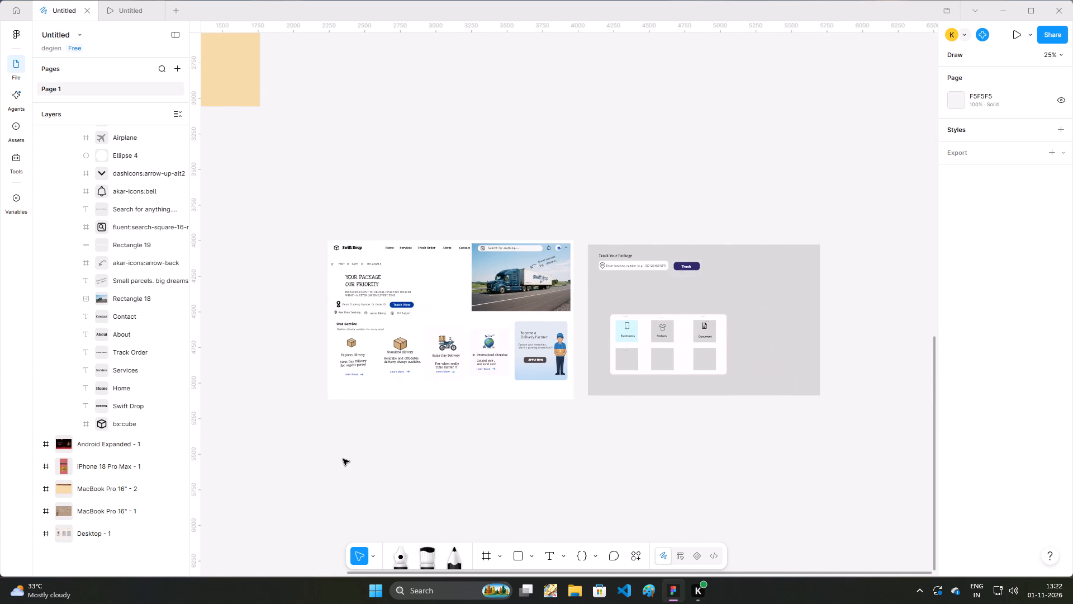
{"action": "key", "text": "Left"}
{"action": "key", "text": "Left"}
{"action": "key", "text": "Left"}
{"action": "key", "text": "Left"}
{"action": "key", "text": "Left"}
{"action": "key", "text": "Left"}
{"action": "key", "text": "Left"}
{"action": "key", "text": "Up"}
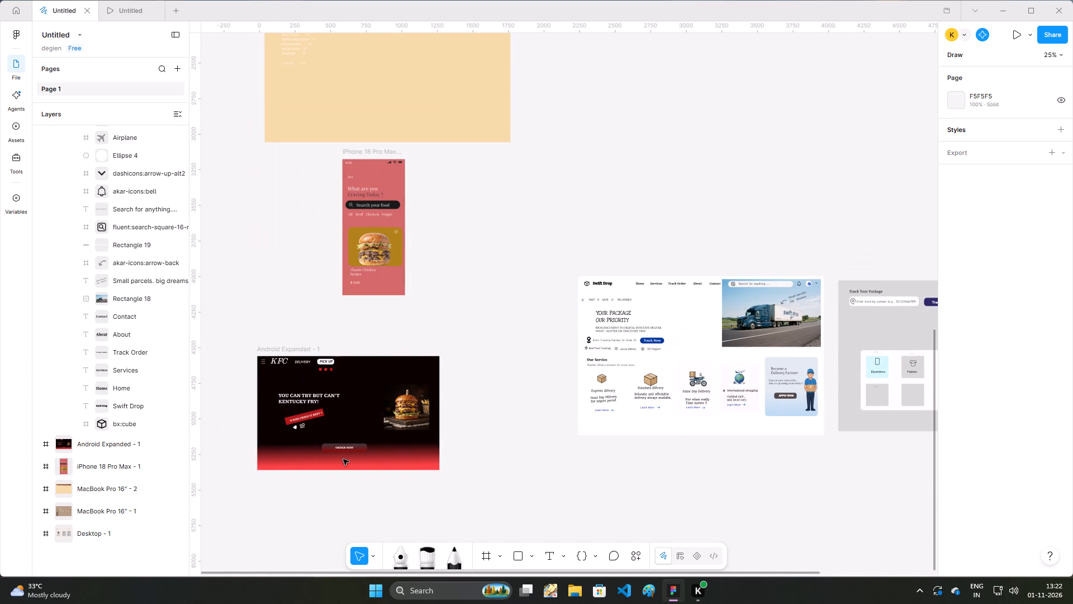
{"action": "key", "text": "Up"}
{"action": "key", "text": "Up"}
{"action": "key", "text": "Up"}
{"action": "key", "text": "Right"}
{"action": "key", "text": "Right"}
{"action": "key", "text": "Right"}
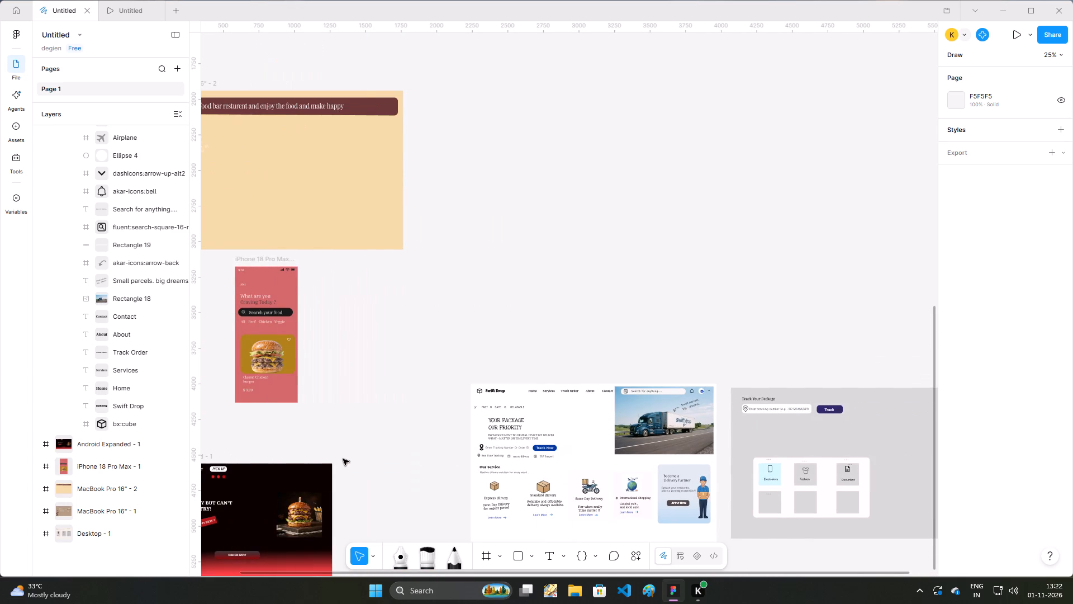
{"action": "key", "text": "Right"}
{"action": "key", "text": "Right"}
{"action": "key", "text": "Up"}
{"action": "key", "text": "Up"}
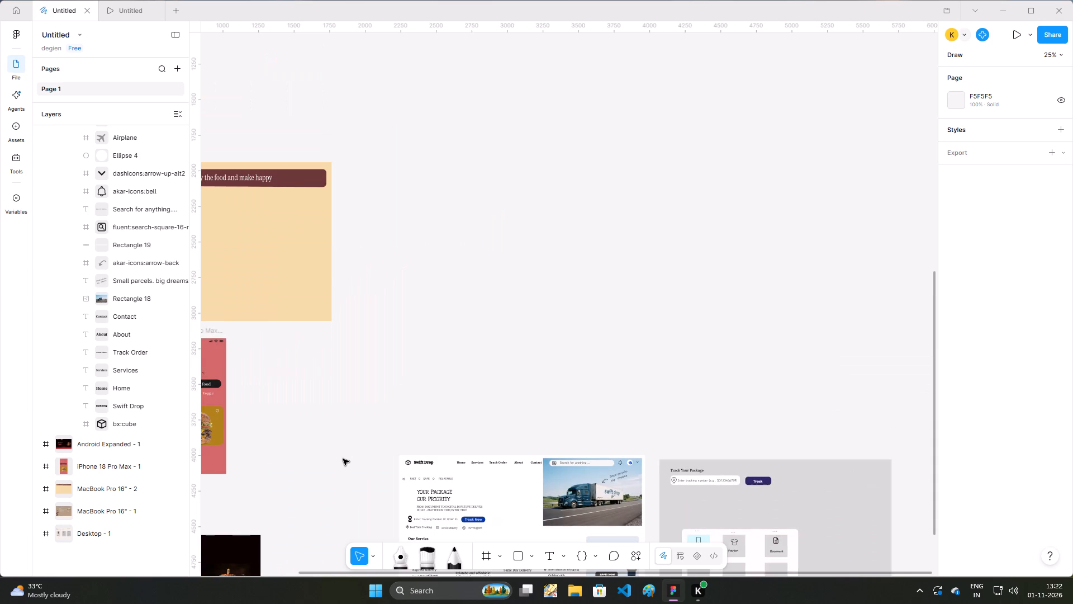
{"action": "scroll", "coordinate": [465, 294], "scroll_direction": "up", "scroll_amount": 3, "text": "ctrl"}
{"action": "scroll", "coordinate": [554, 316], "scroll_direction": "up", "scroll_amount": 3, "text": "ctrl"}
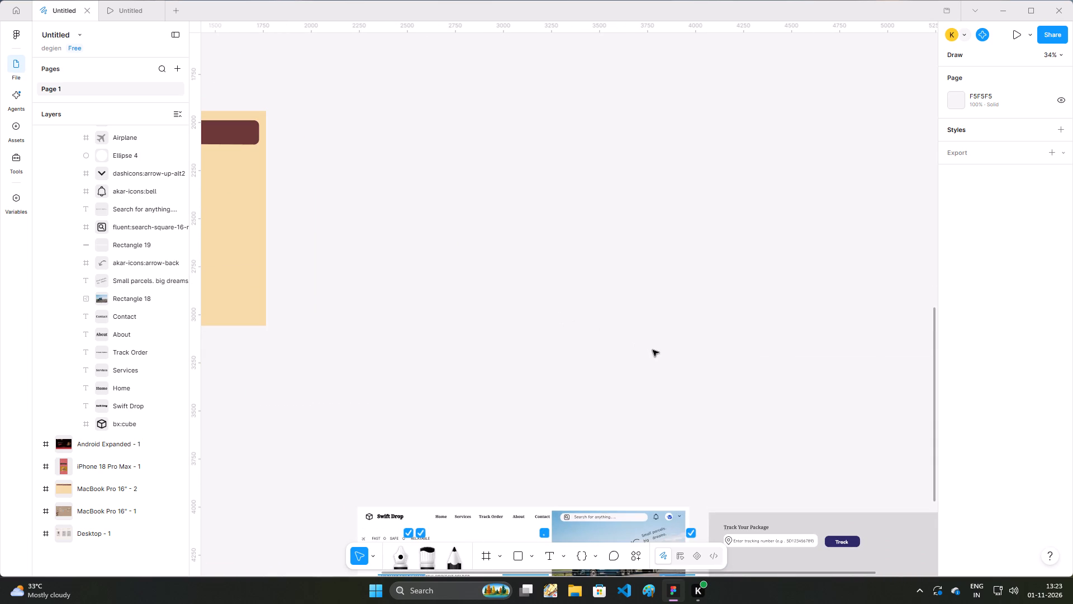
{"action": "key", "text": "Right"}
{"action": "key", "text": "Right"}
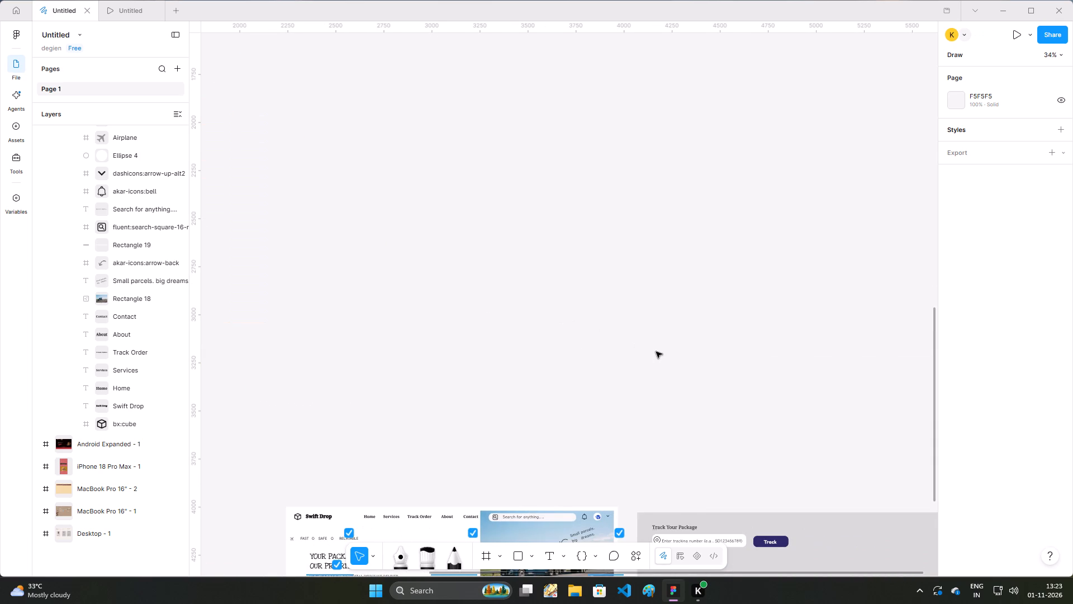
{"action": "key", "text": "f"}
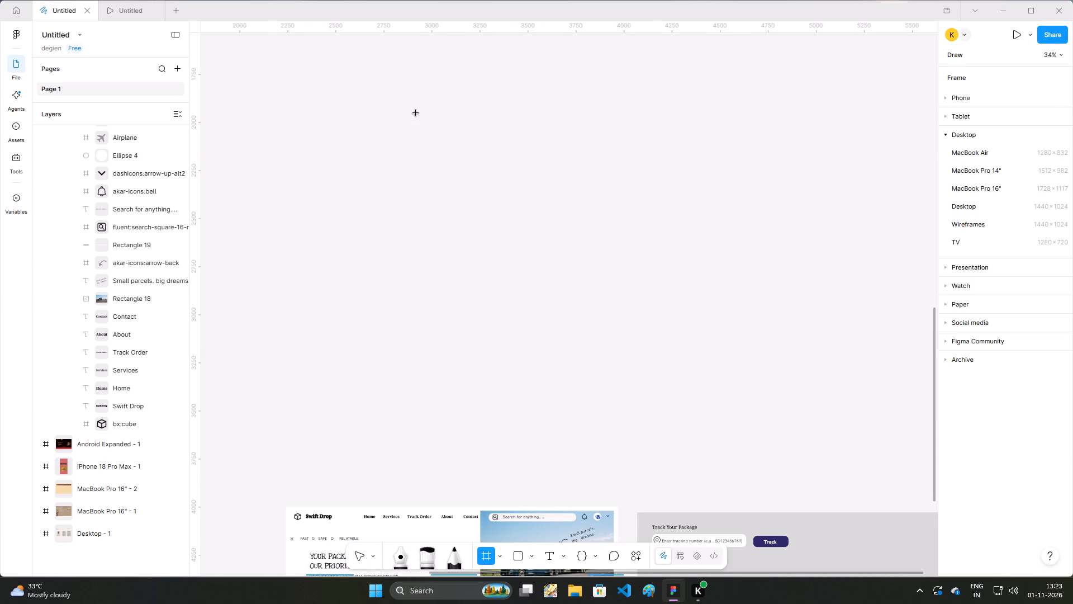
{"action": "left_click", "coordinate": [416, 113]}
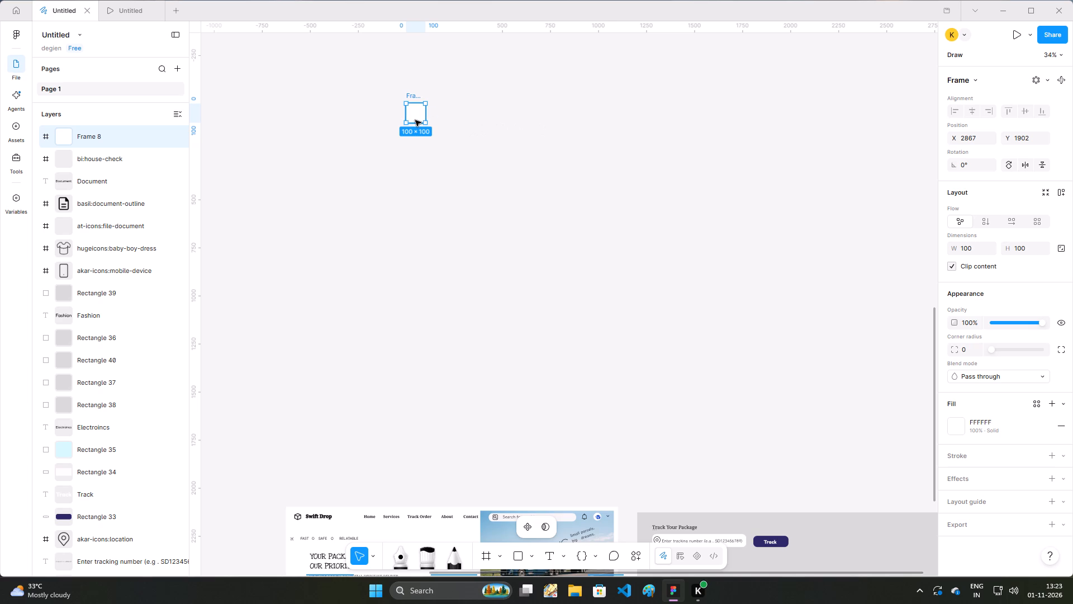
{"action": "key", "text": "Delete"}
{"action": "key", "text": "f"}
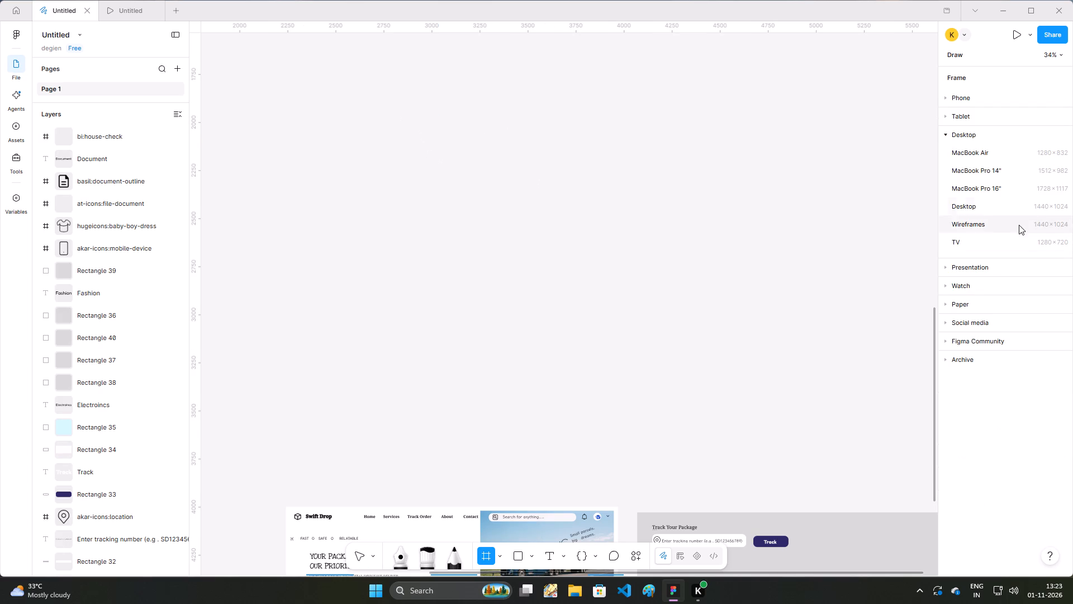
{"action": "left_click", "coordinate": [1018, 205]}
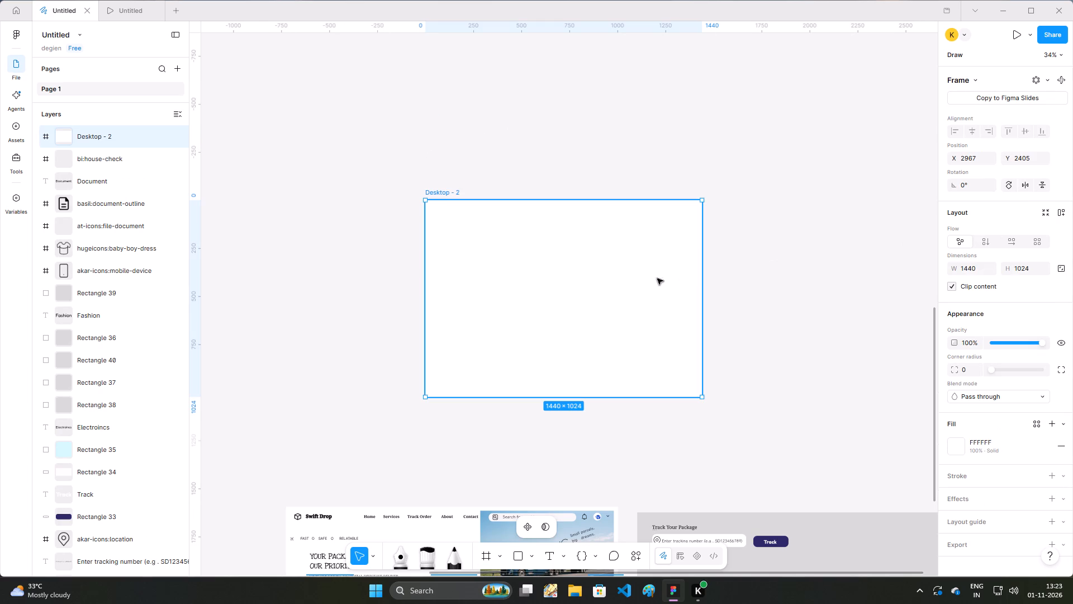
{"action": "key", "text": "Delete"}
Add a MacBook Pro 16" frame, 1728 × 1117, in the empty canvas area above the Swift Drop page.
{"action": "key", "text": "f"}
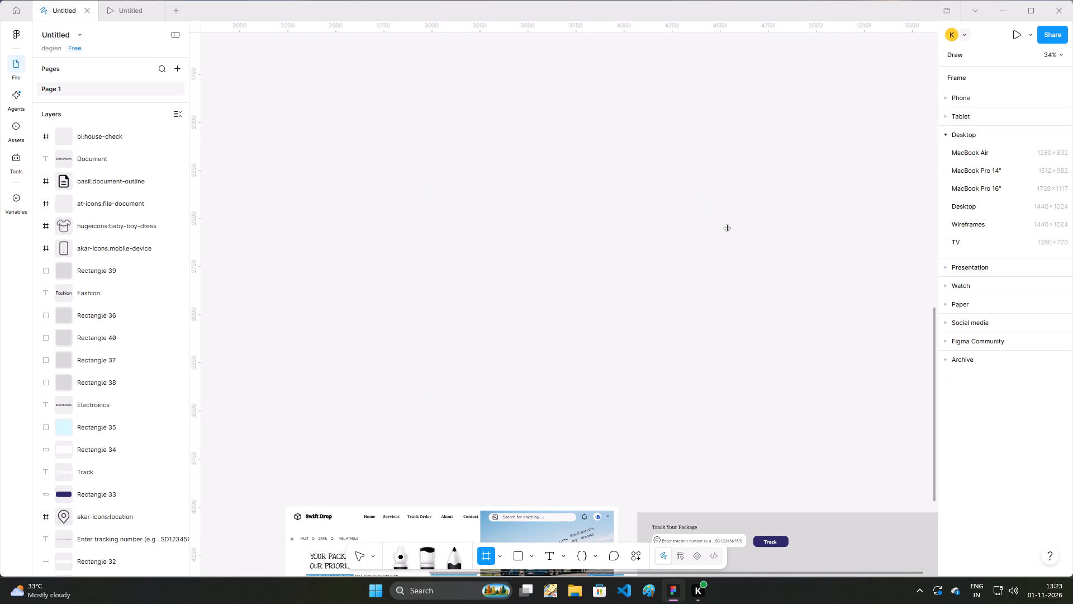
{"action": "left_click", "coordinate": [1007, 186]}
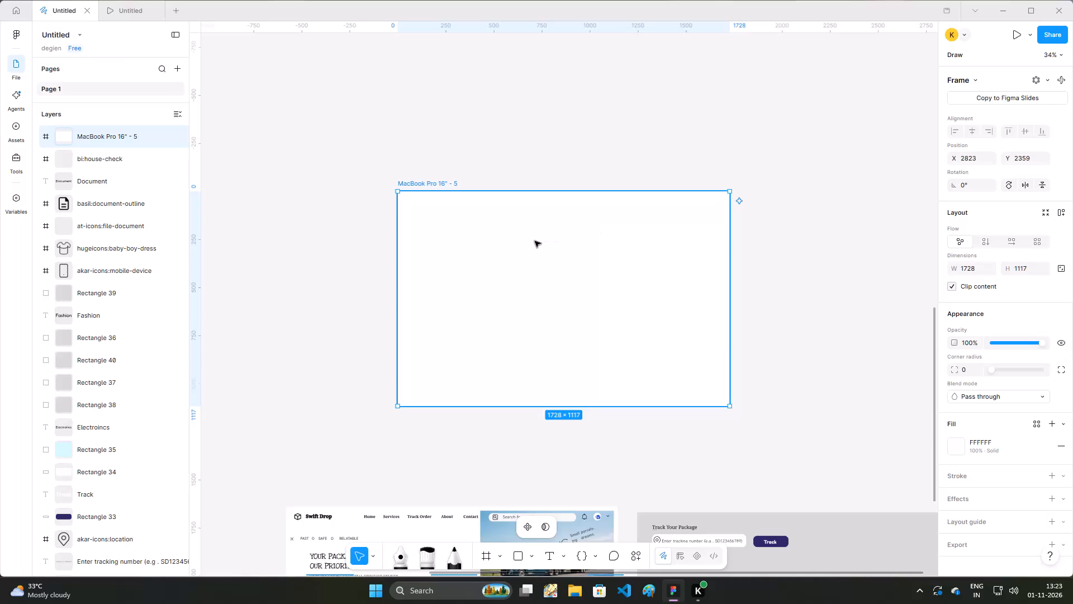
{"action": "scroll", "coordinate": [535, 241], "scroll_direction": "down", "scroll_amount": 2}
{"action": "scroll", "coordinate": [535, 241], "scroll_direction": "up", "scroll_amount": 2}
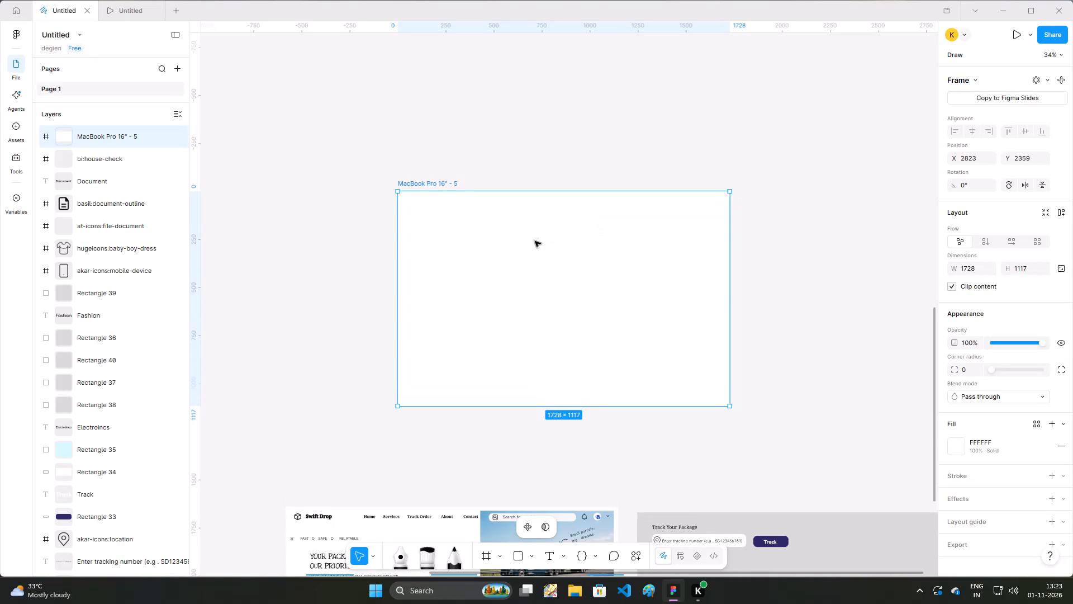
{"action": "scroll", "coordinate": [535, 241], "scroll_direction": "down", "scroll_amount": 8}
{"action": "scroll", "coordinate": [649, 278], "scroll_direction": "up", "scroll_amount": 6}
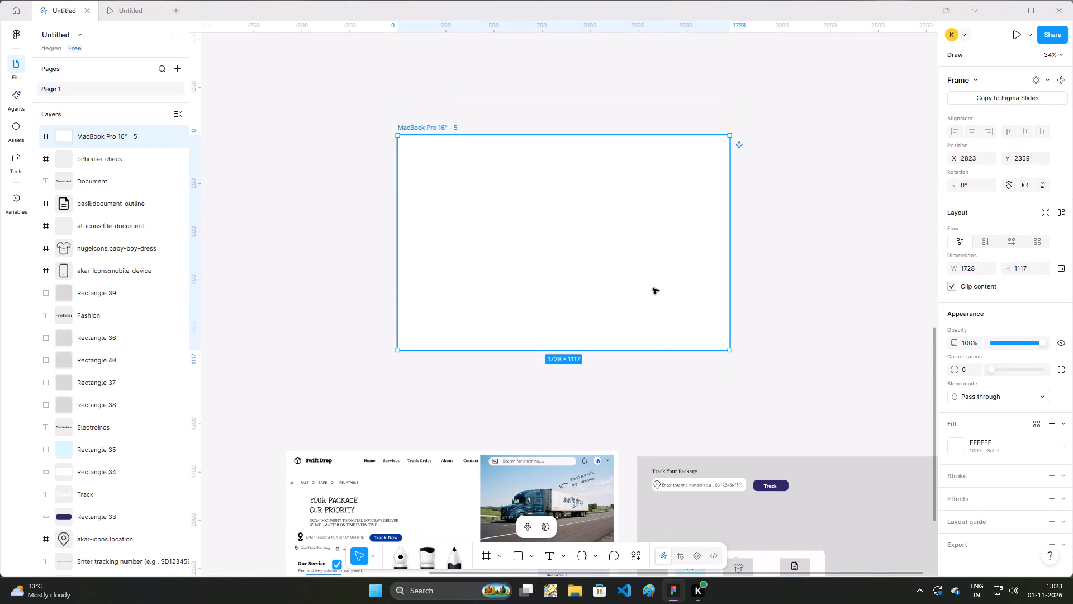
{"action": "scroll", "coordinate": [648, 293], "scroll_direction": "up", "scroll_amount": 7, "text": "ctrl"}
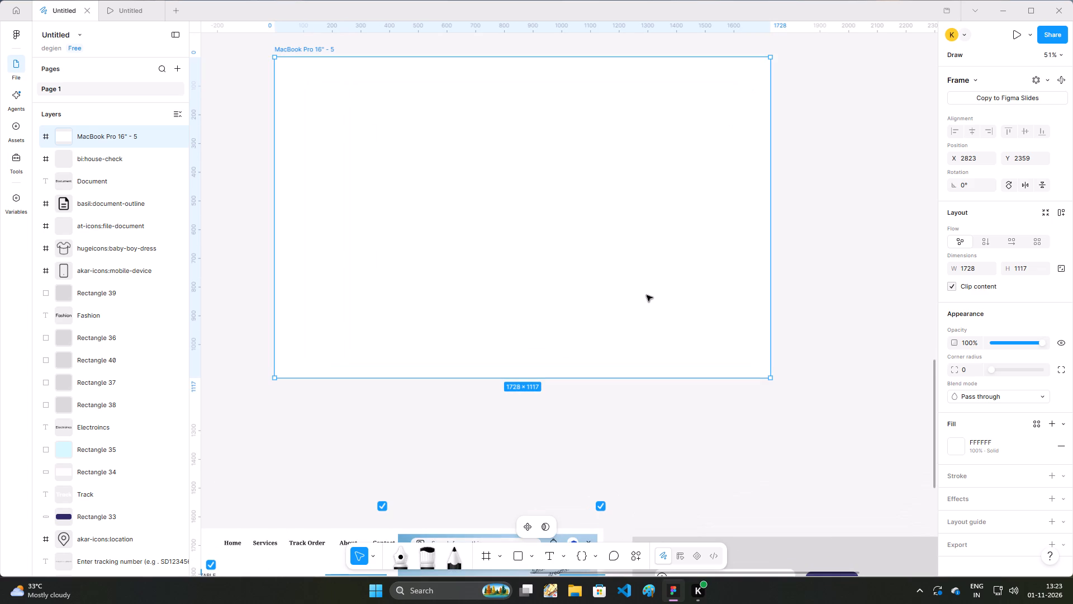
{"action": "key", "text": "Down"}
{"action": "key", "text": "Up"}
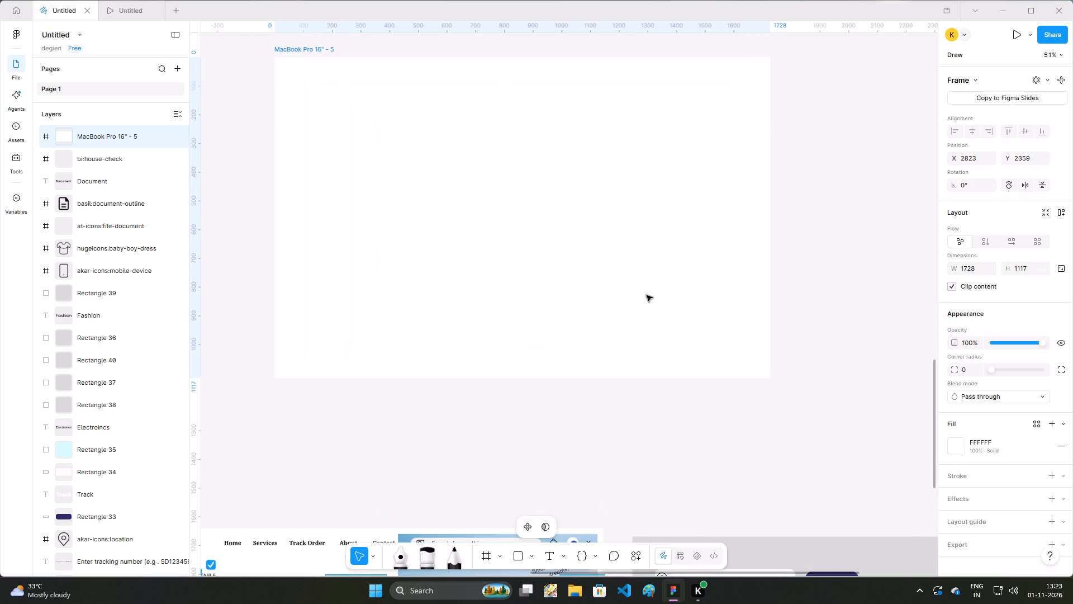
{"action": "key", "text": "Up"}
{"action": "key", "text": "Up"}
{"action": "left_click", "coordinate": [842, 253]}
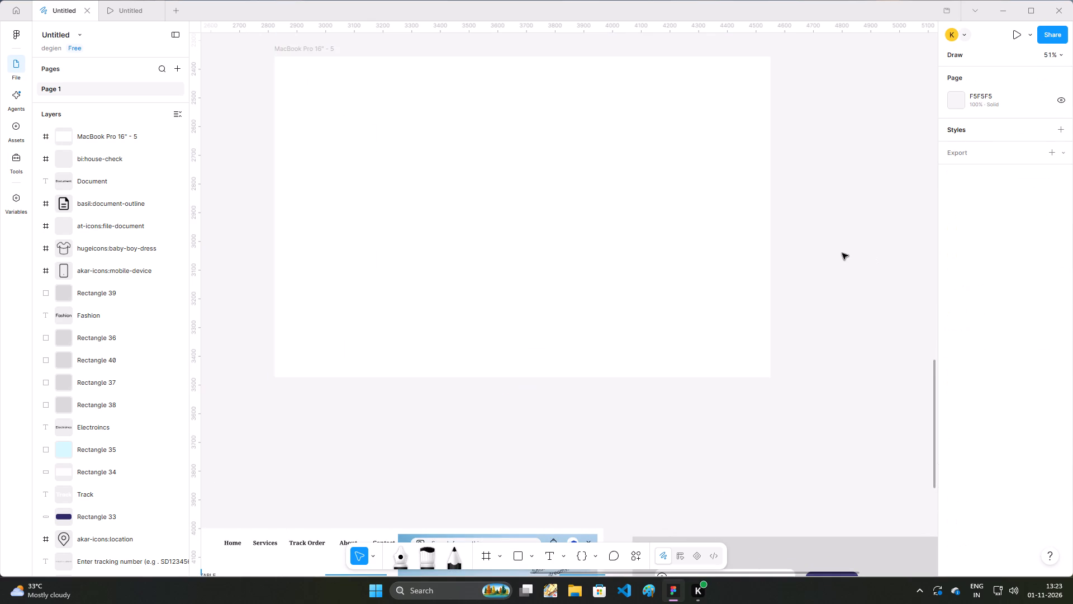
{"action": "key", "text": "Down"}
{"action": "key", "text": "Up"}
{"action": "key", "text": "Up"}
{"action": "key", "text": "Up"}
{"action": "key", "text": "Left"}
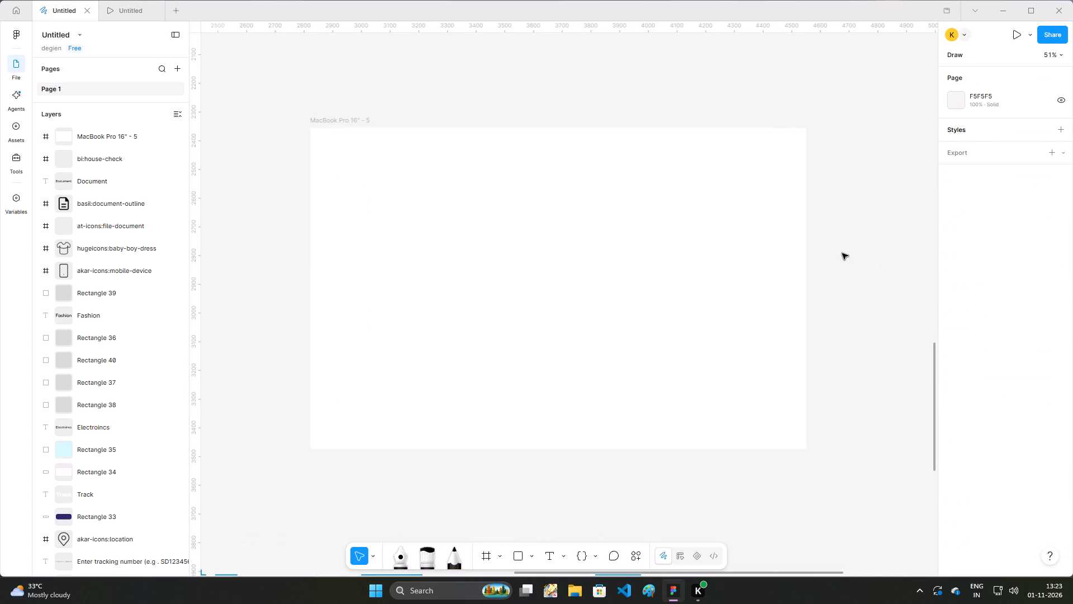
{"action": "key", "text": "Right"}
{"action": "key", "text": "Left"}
Draw a thin full-width rectangle, about 1728 × 36, along the top edge of the new MacBook Pro 16" frame.
{"action": "scroll", "coordinate": [841, 259], "scroll_direction": "up", "scroll_amount": 4, "text": "ctrl"}
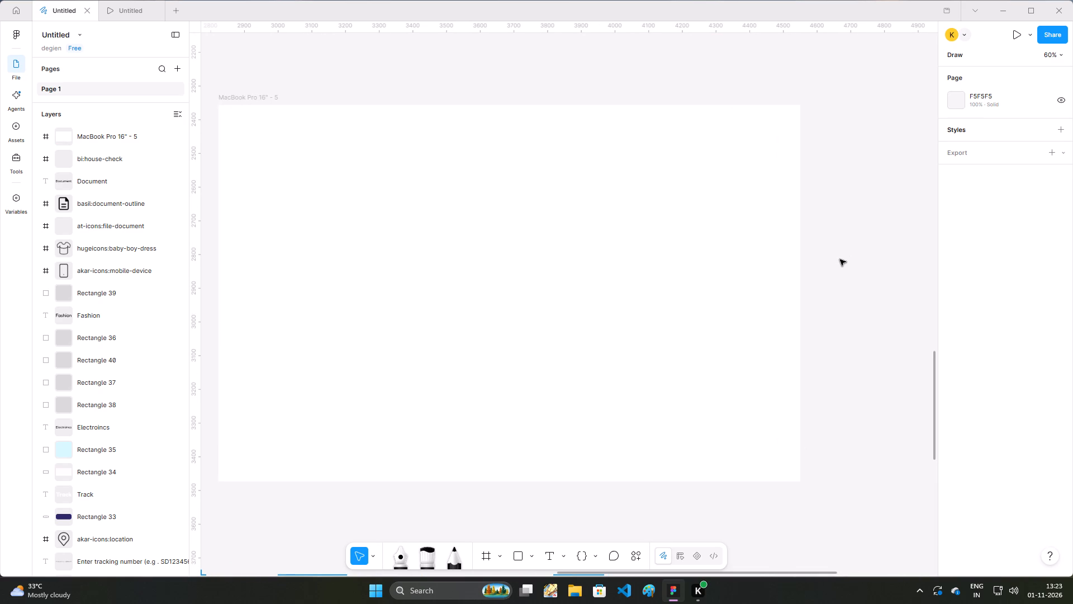
{"action": "key", "text": "Left"}
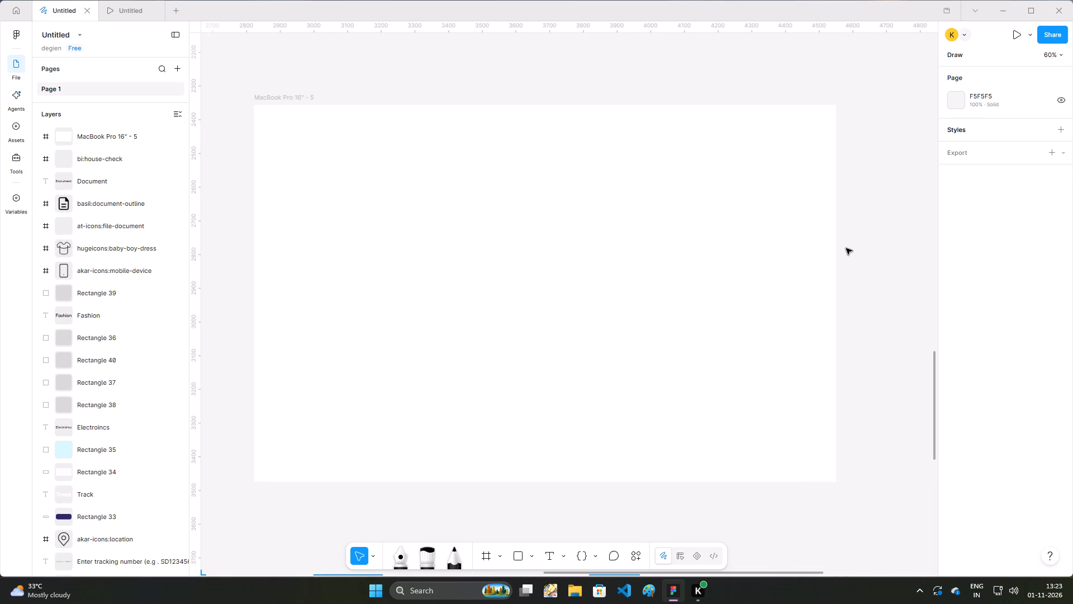
{"action": "scroll", "coordinate": [847, 253], "scroll_direction": "up", "scroll_amount": 2, "text": "ctrl"}
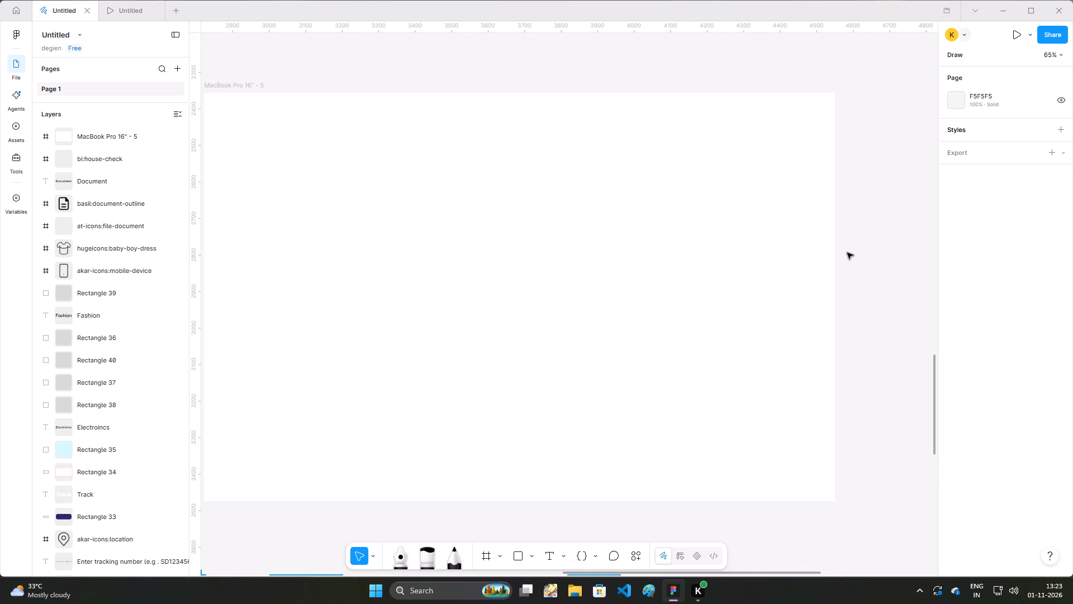
{"action": "key", "text": "Left"}
{"action": "key", "text": "Left"}
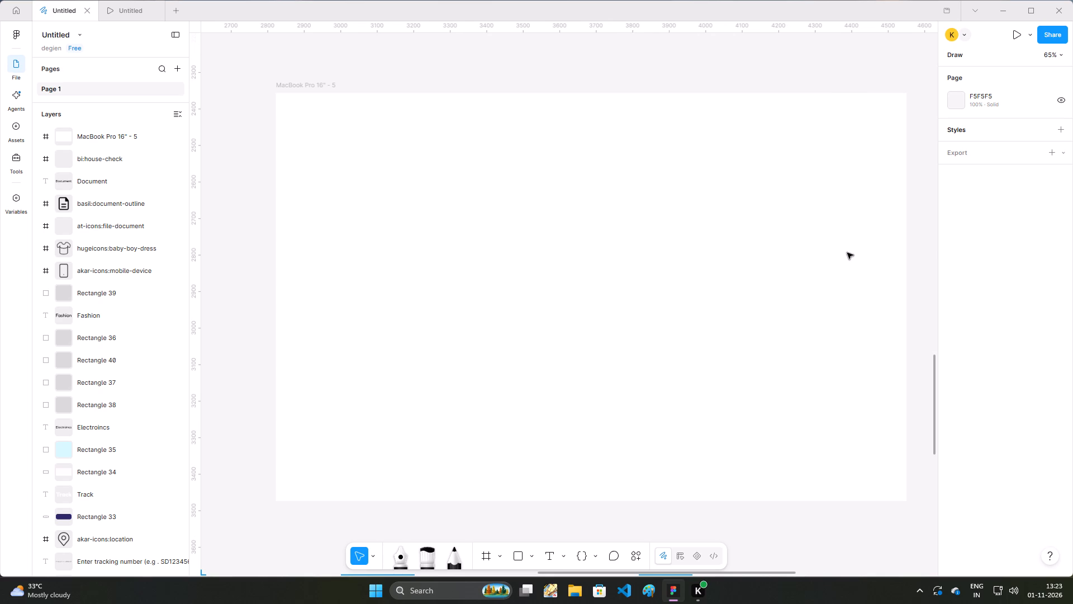
{"action": "scroll", "coordinate": [847, 253], "scroll_direction": "up", "scroll_amount": 2, "text": "ctrl"}
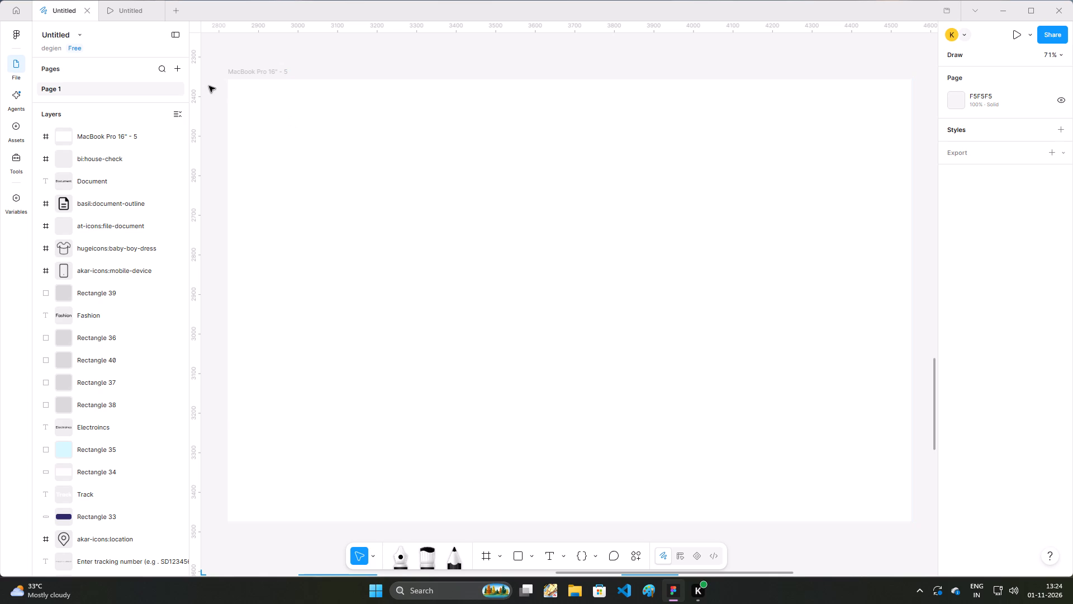
{"action": "key", "text": "r"}
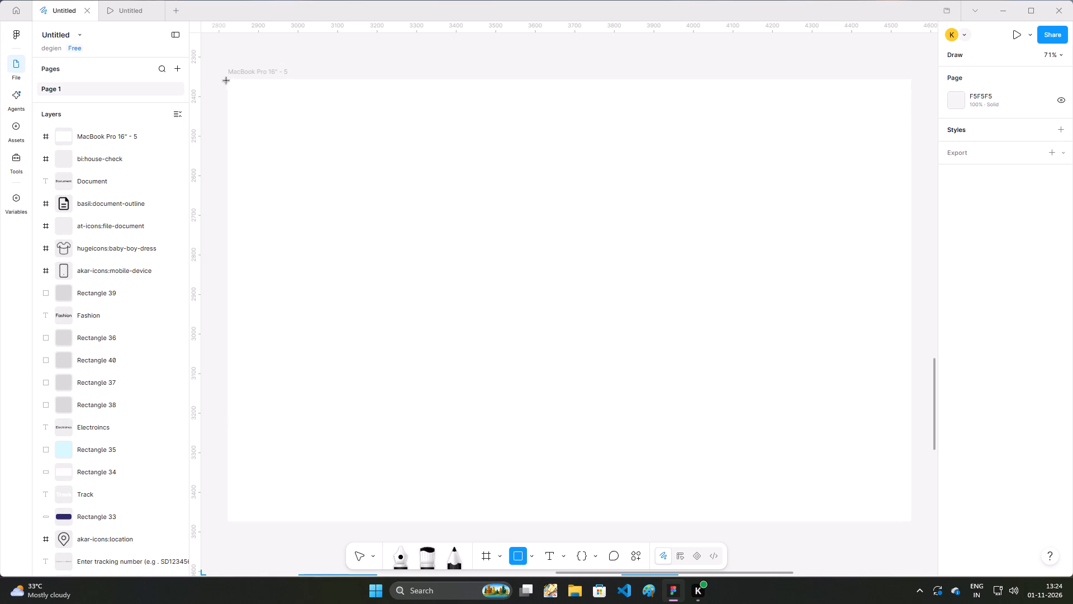
{"action": "left_click_drag", "start_coordinate": [230, 82], "coordinate": [453, 141]}
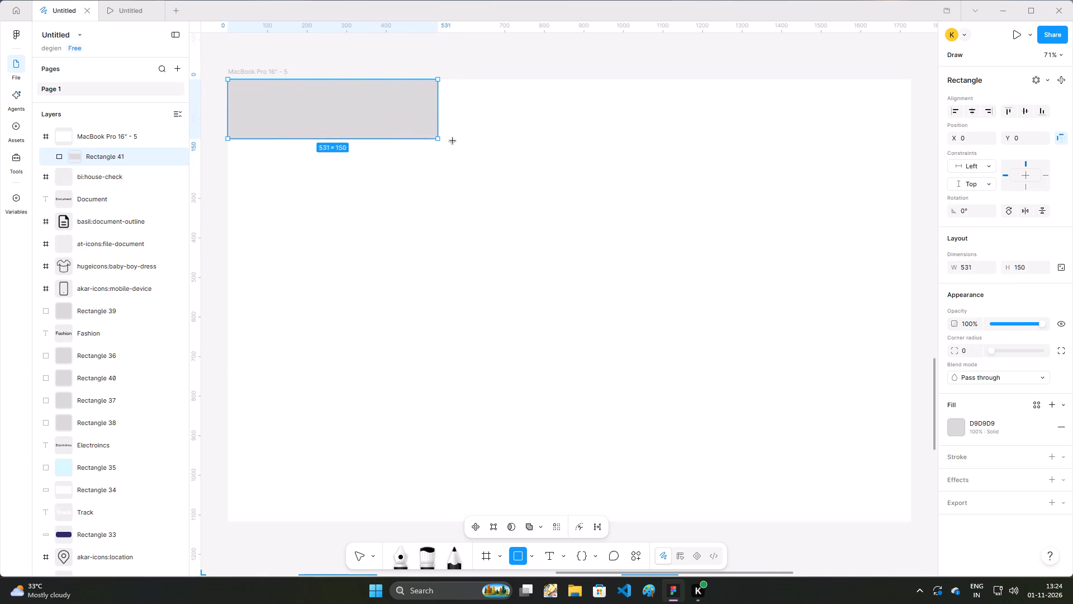
{"action": "left_click_drag", "start_coordinate": [453, 141], "coordinate": [760, 229]}
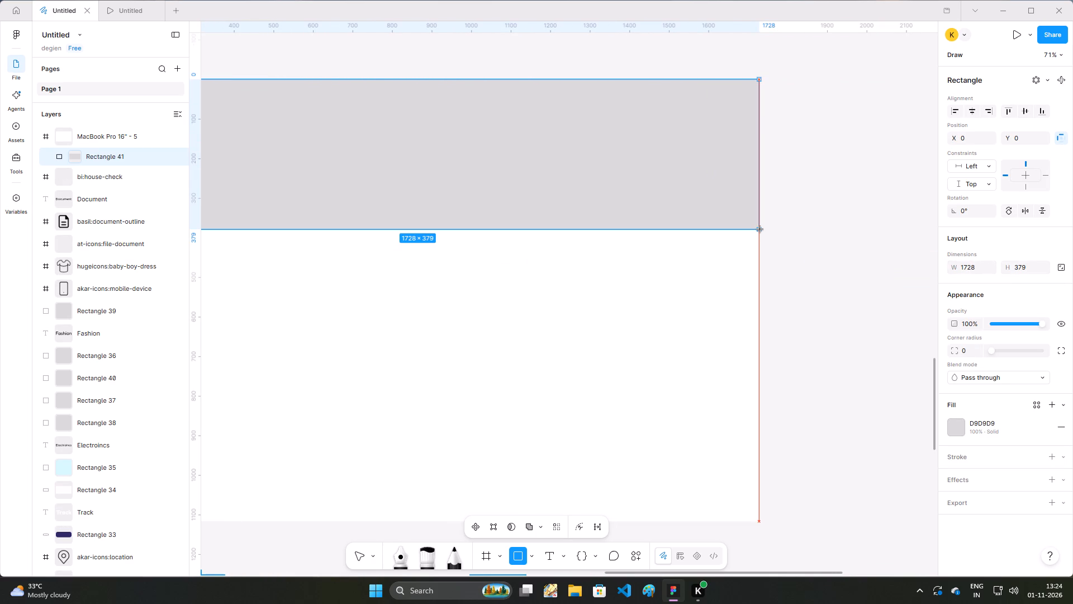
{"action": "left_click_drag", "start_coordinate": [760, 229], "coordinate": [763, 188]}
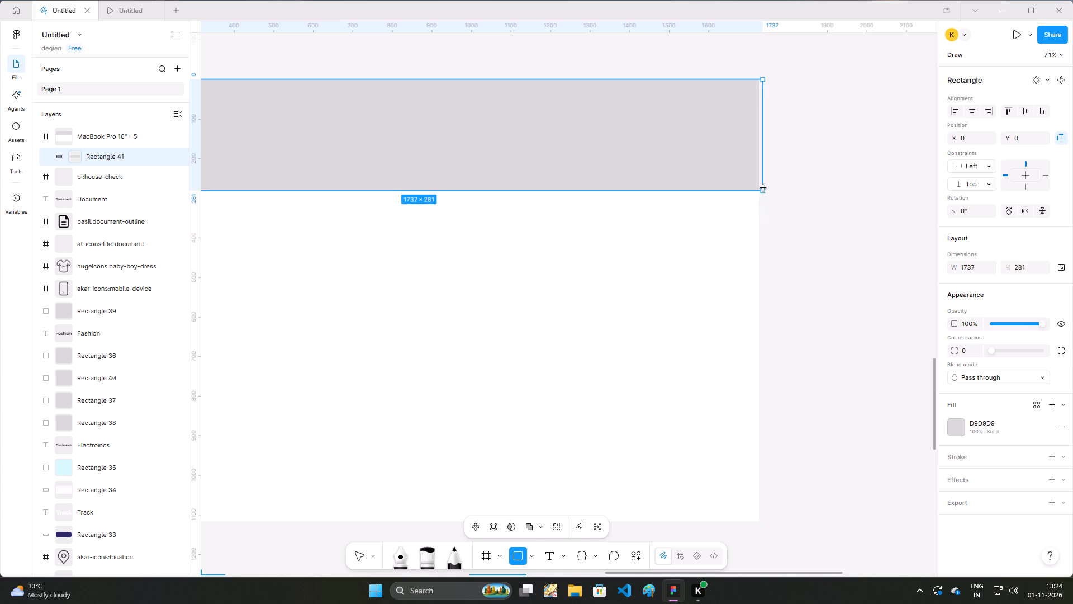
{"action": "left_click_drag", "start_coordinate": [763, 188], "coordinate": [759, 133]}
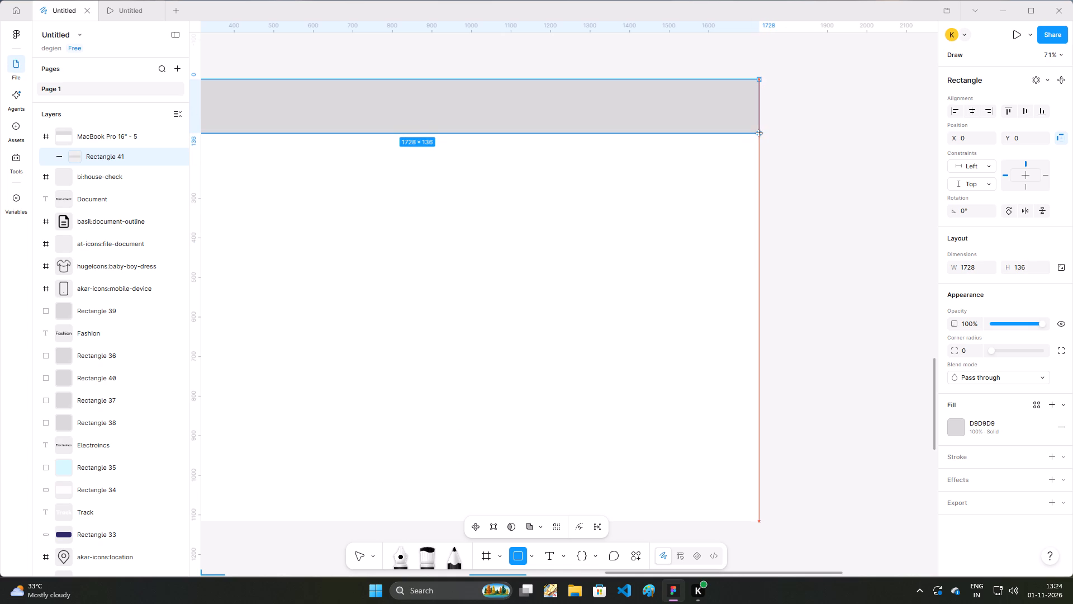
{"action": "left_click_drag", "start_coordinate": [759, 133], "coordinate": [759, 93]}
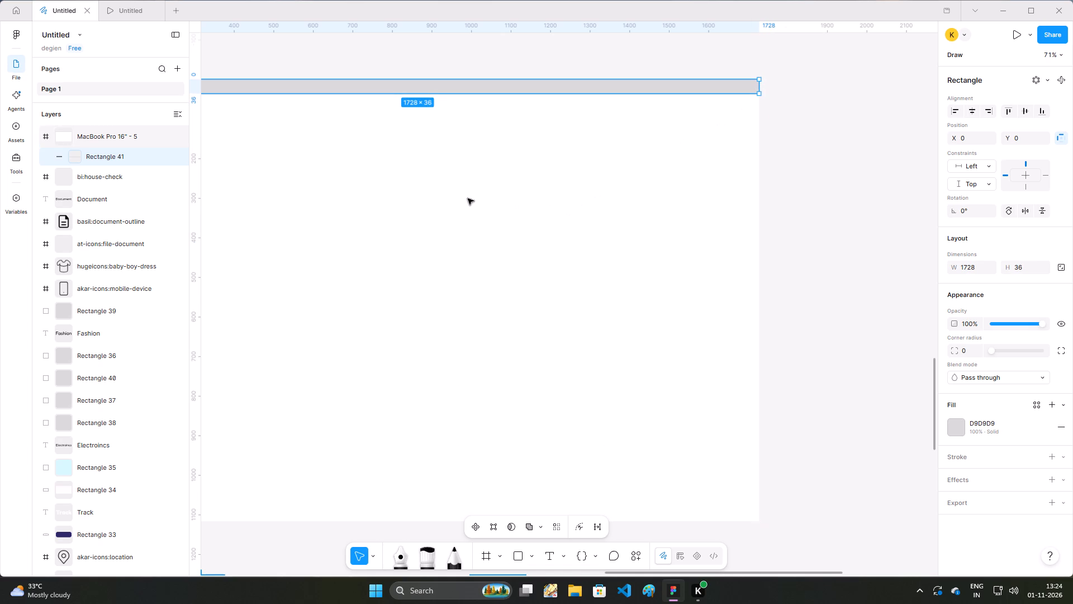
{"action": "left_click", "coordinate": [468, 199]}
Change the fill of the top bar rectangle to dark navy blue, 001F6C.
{"action": "key", "text": "Left"}
{"action": "key", "text": "Left"}
{"action": "key", "text": "Left"}
{"action": "key", "text": "Left"}
{"action": "key", "text": "Left"}
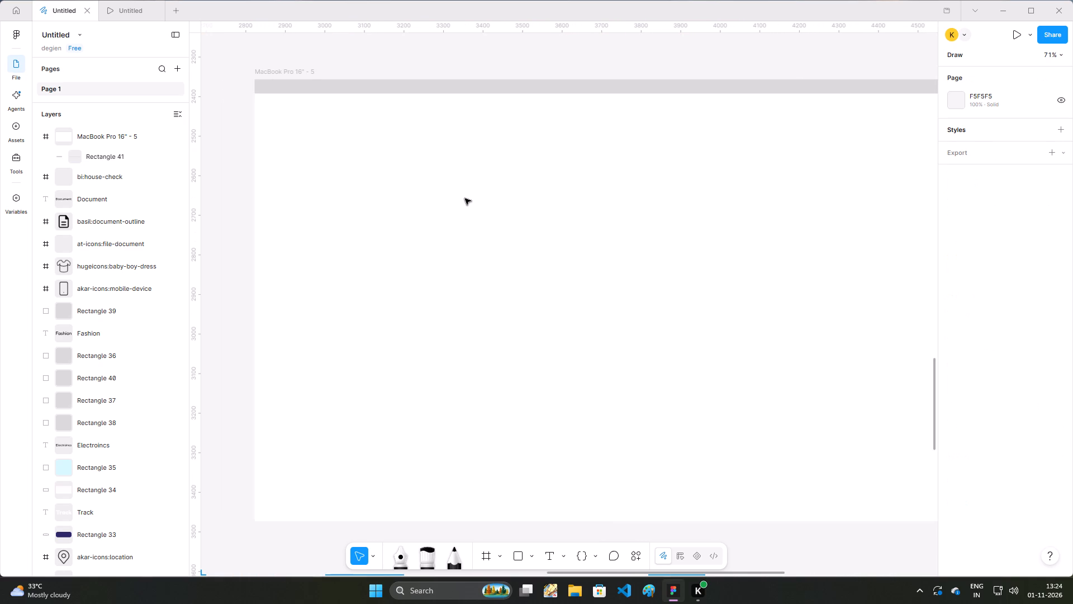
{"action": "key", "text": "Right"}
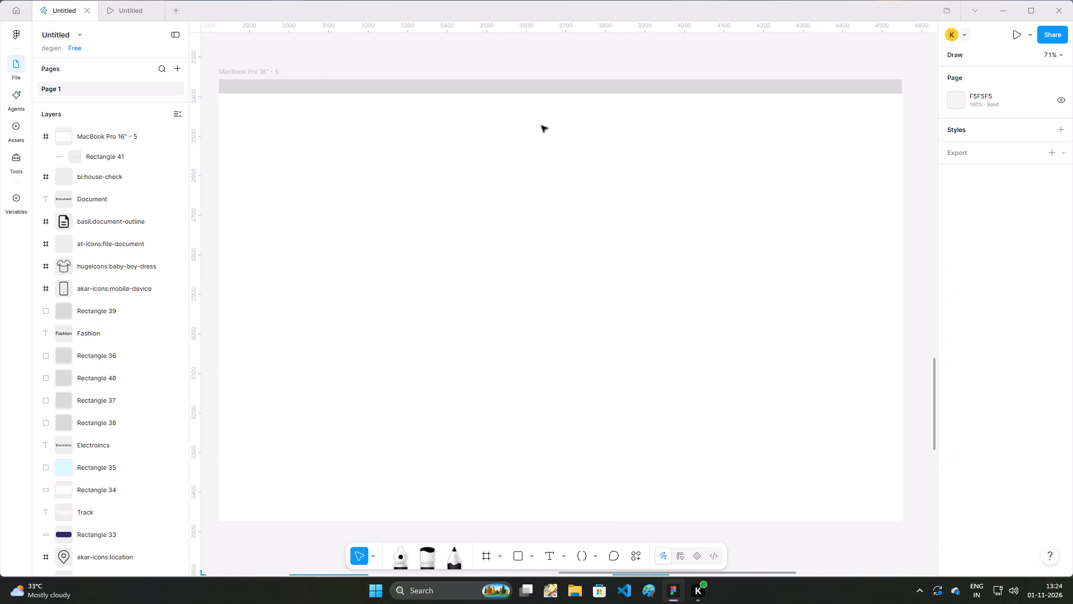
{"action": "left_click", "coordinate": [548, 95]}
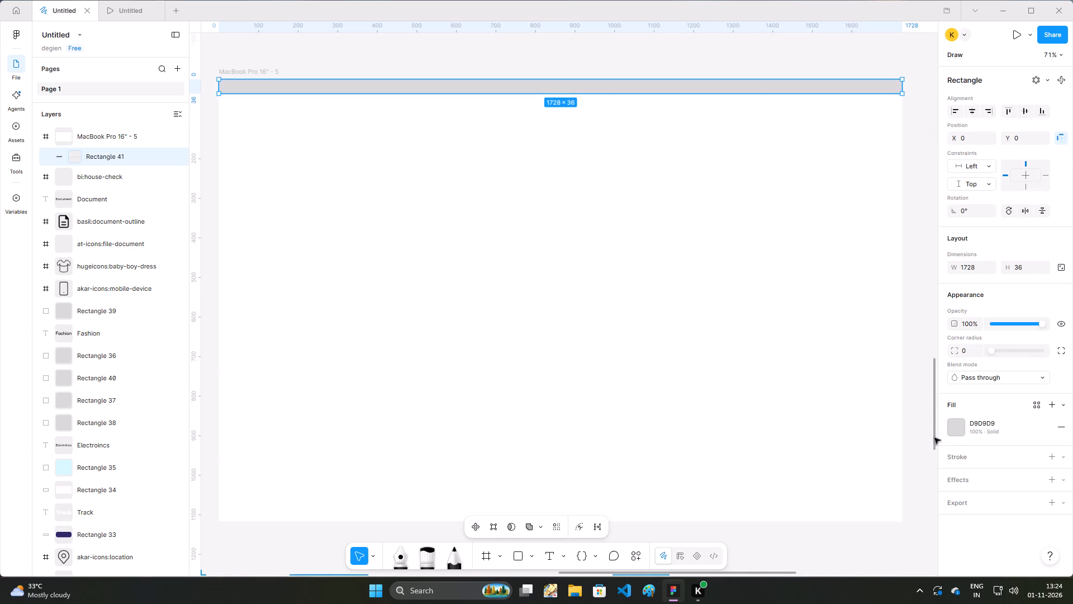
{"action": "left_click", "coordinate": [962, 428]}
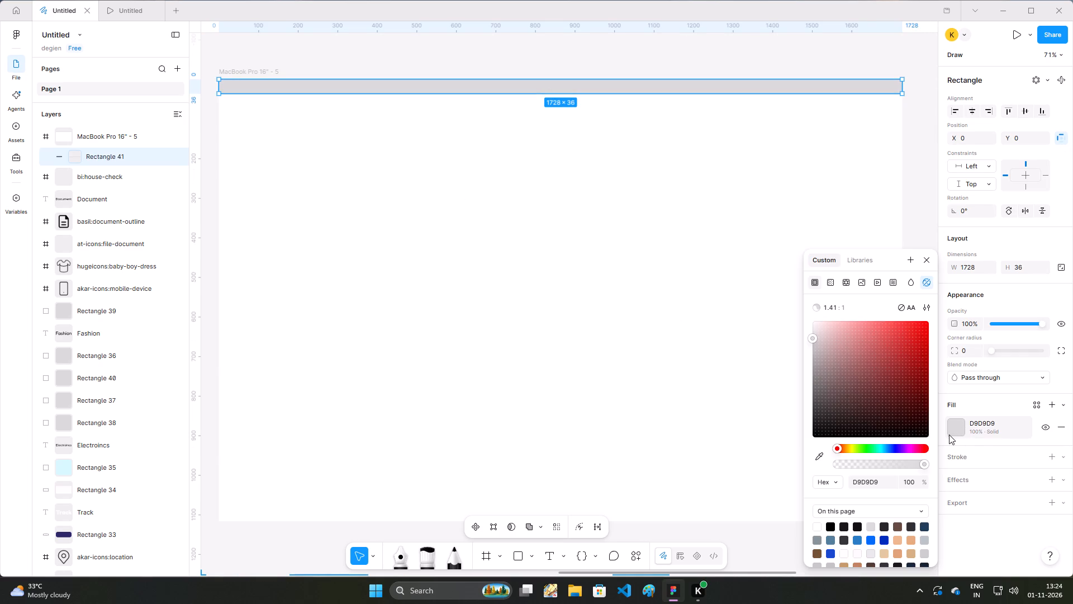
{"action": "left_click", "coordinate": [891, 451]}
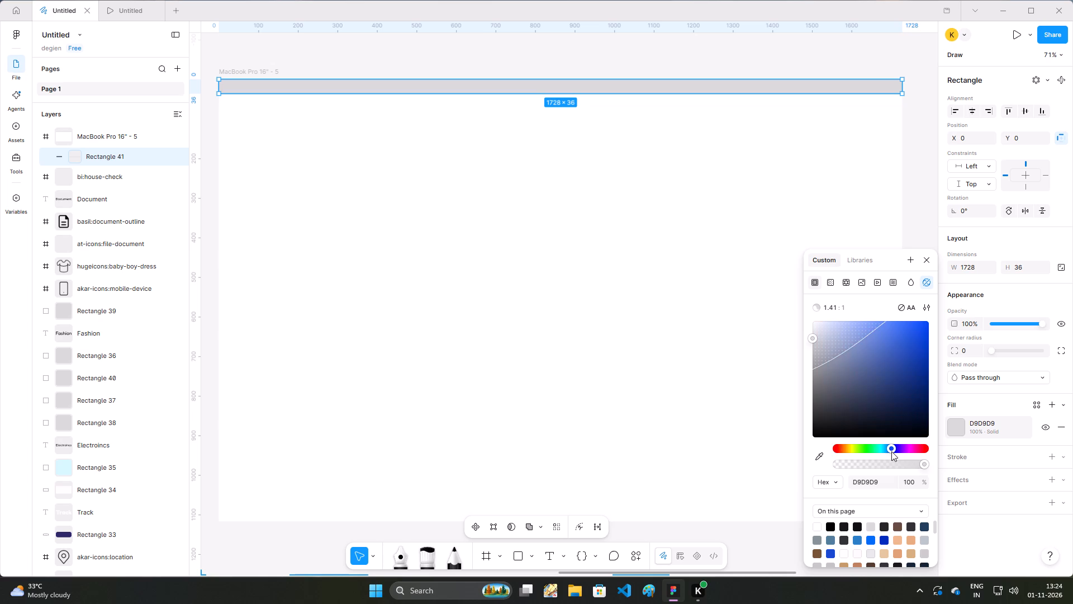
{"action": "left_click_drag", "start_coordinate": [811, 337], "coordinate": [871, 395]}
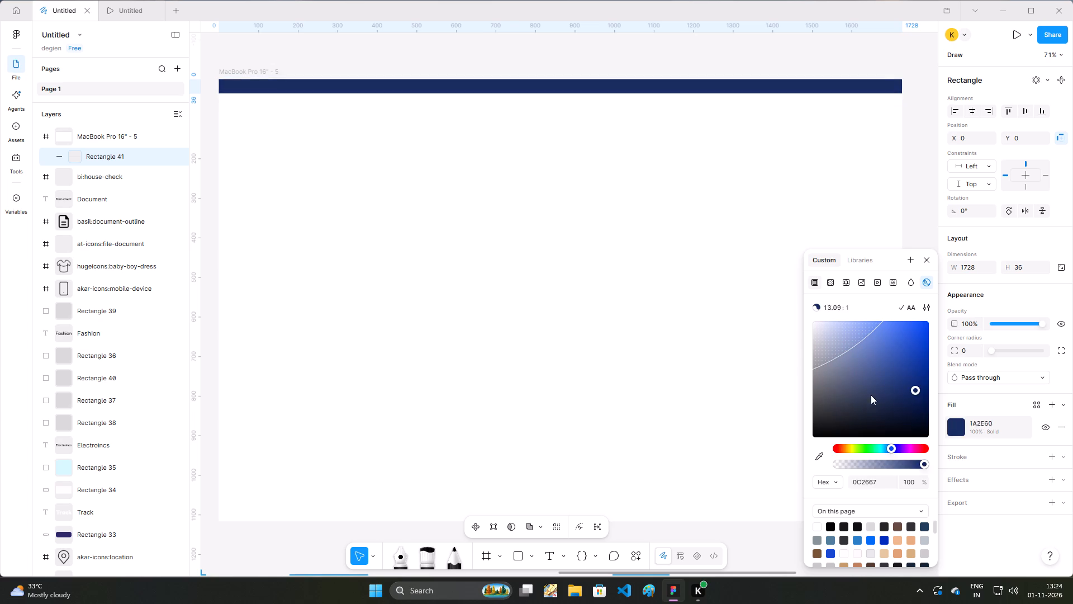
{"action": "left_click_drag", "start_coordinate": [871, 395], "coordinate": [937, 388]}
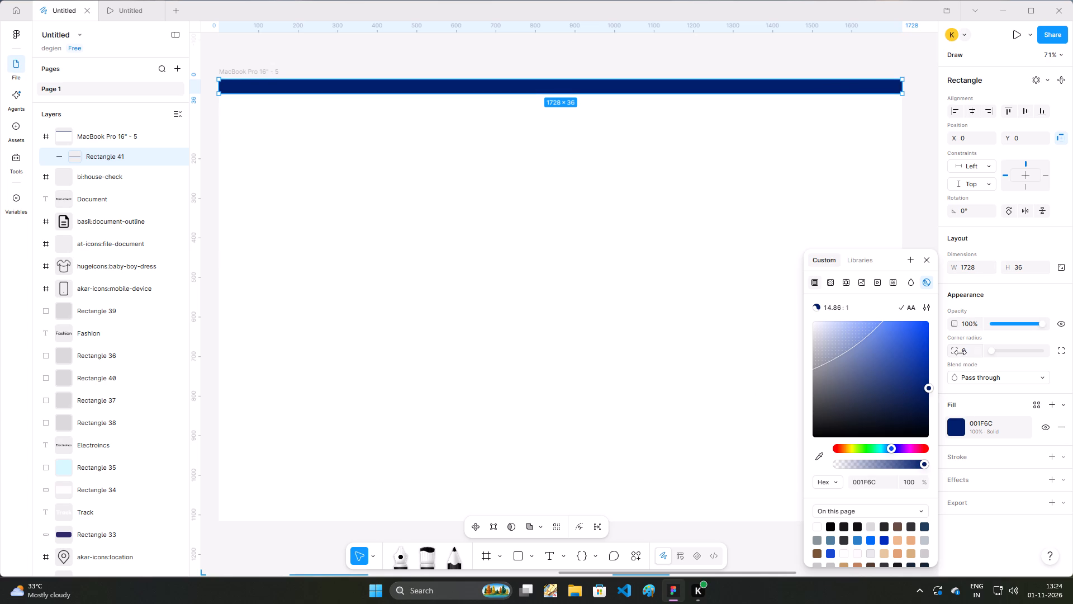
Set the navy top bar's corner radius to 5.
{"action": "left_click_drag", "start_coordinate": [960, 352], "coordinate": [536, 299]}
{"action": "left_click_drag", "start_coordinate": [961, 351], "coordinate": [536, 299]}
{"action": "key", "text": "5"}
{"action": "key", "text": "Return"}
{"action": "left_click", "coordinate": [612, 295]}
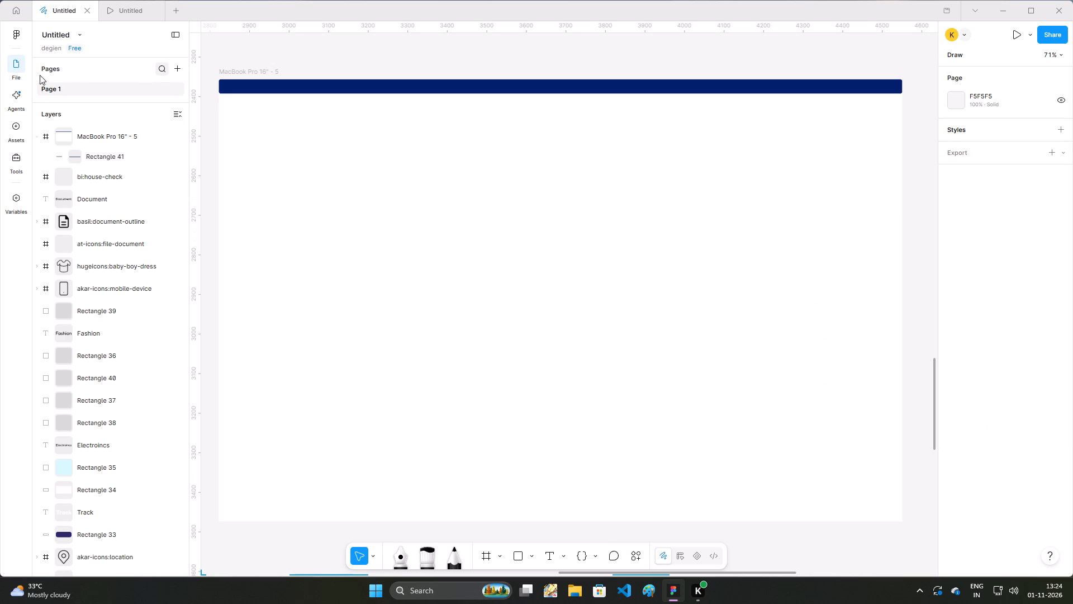
Run the Iconify plugin and search its icon library for "star".
{"action": "left_click", "coordinate": [11, 167]}
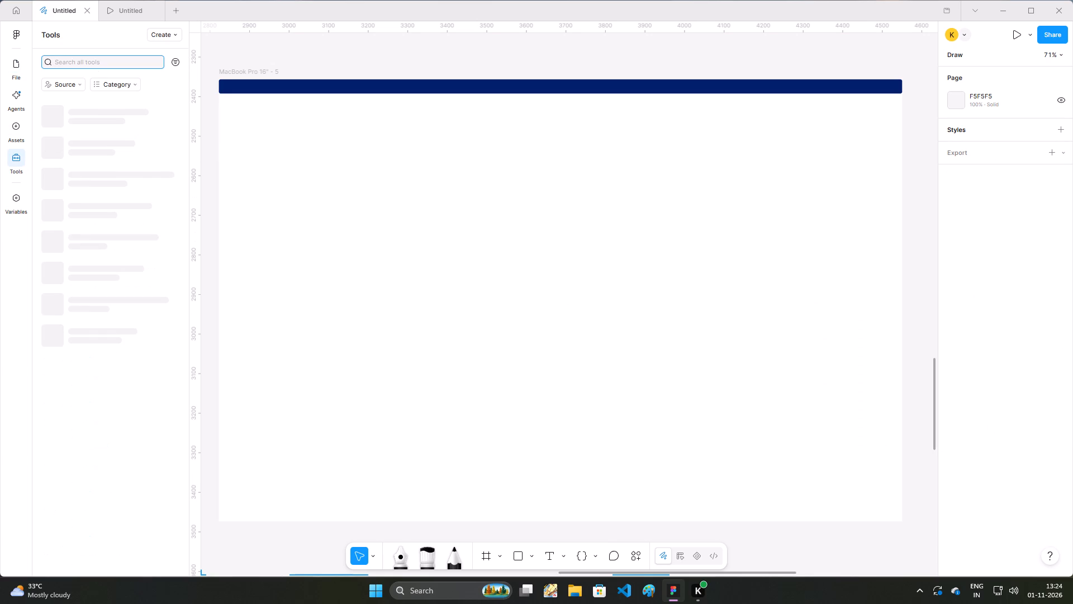
{"action": "left_click", "coordinate": [83, 270]}
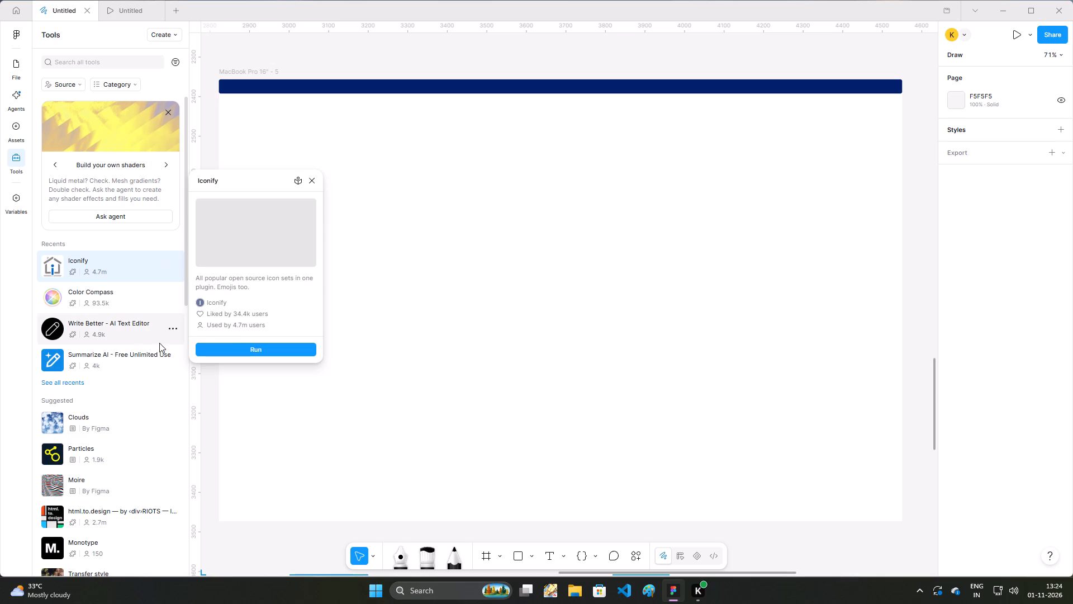
{"action": "left_click", "coordinate": [235, 343]}
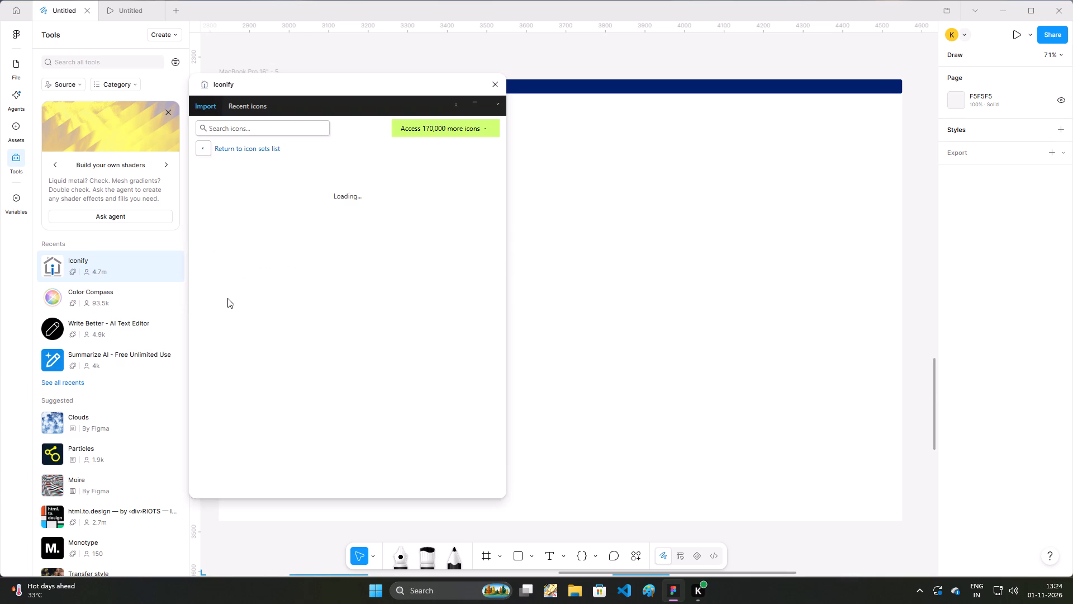
{"action": "left_click", "coordinate": [241, 134]}
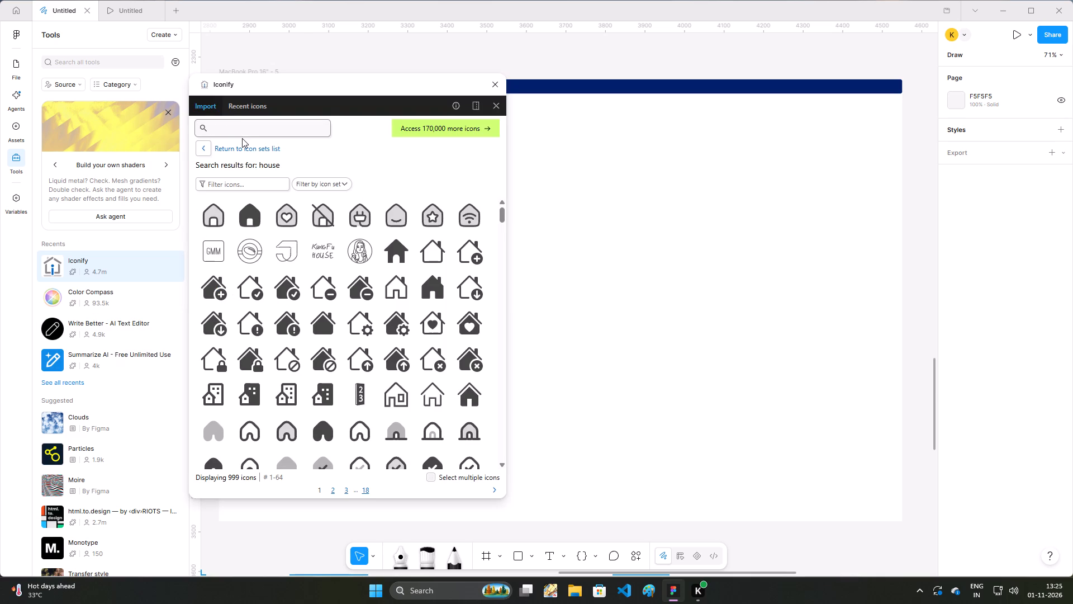
{"action": "type", "text": "stra"}
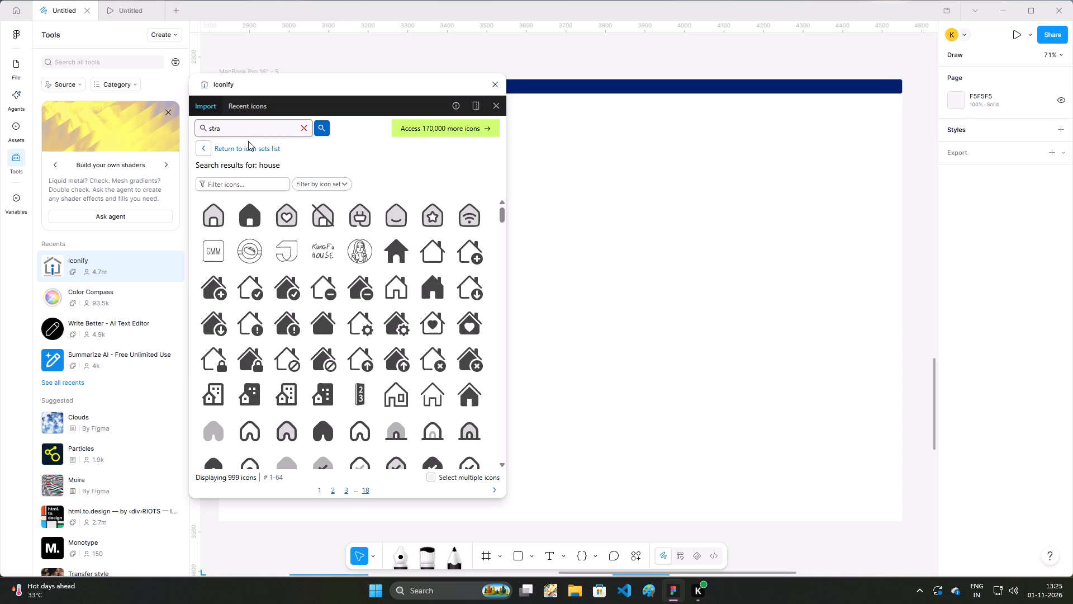
{"action": "key", "text": "BackSpace"}
{"action": "key", "text": "BackSpace"}
{"action": "type", "text": "ar"}
{"action": "key", "text": "space"}
{"action": "type", "text": "sh"}
{"action": "key", "text": "BackSpace"}
{"action": "key", "text": "BackSpace"}
{"action": "key", "text": "Return"}
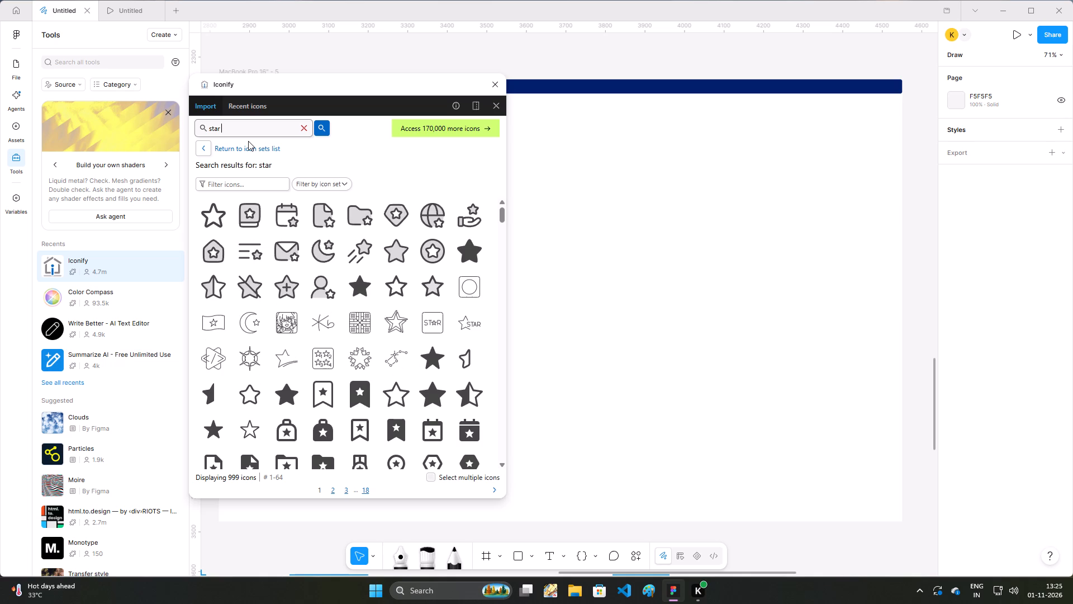
Browse the "star" icon results in Iconify for a suitable star icon.
{"action": "key", "text": "Down"}
{"action": "key", "text": "Down"}
{"action": "key", "text": "Down"}
{"action": "scroll", "coordinate": [436, 341], "scroll_direction": "down", "scroll_amount": 18}
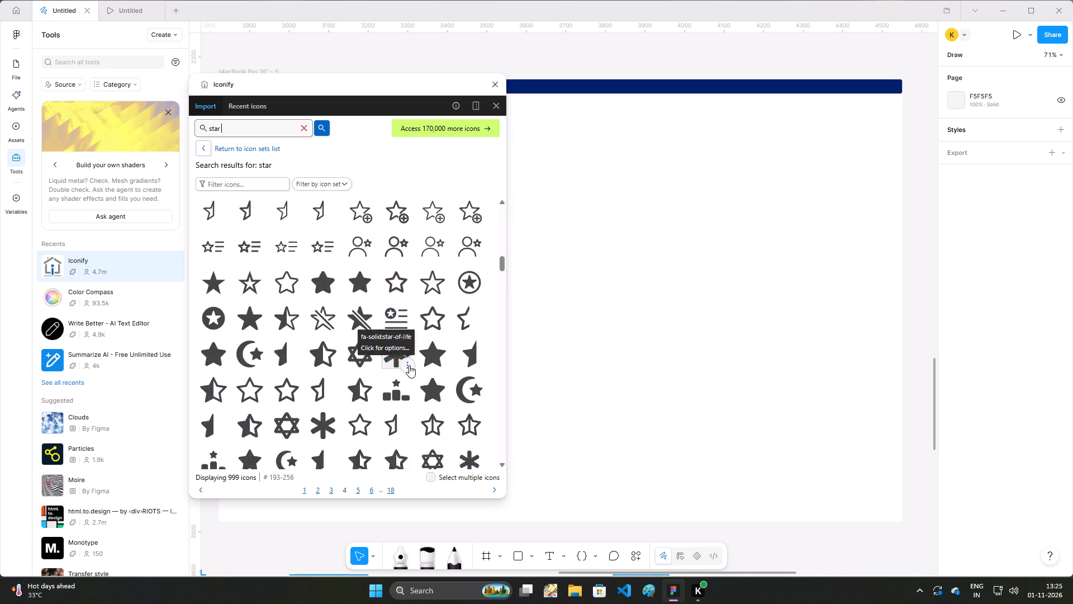
{"action": "scroll", "coordinate": [409, 365], "scroll_direction": "down", "scroll_amount": 3}
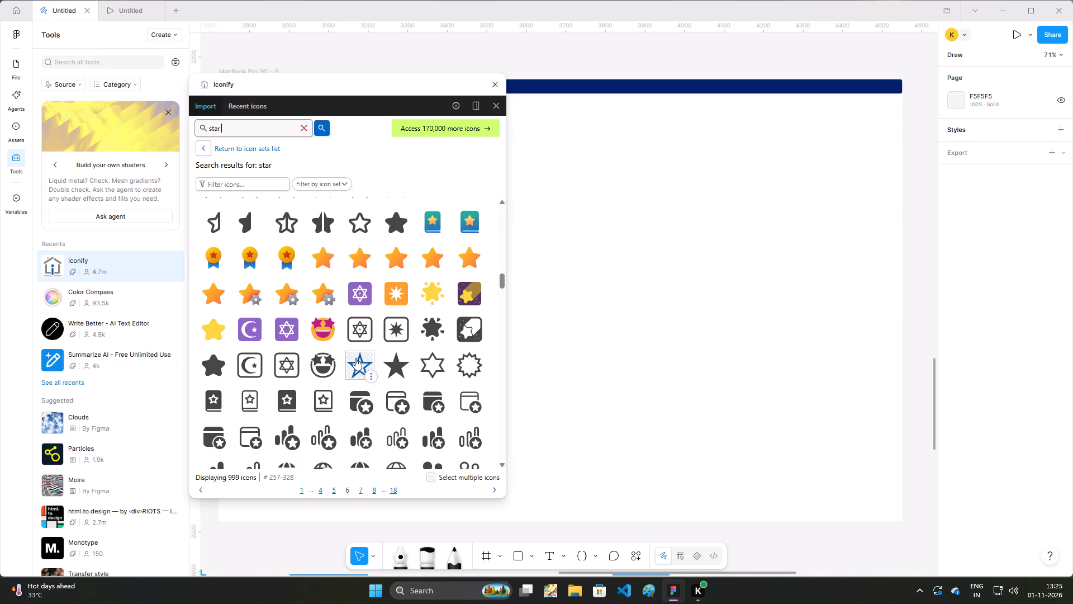
{"action": "scroll", "coordinate": [355, 358], "scroll_direction": "down", "scroll_amount": 13}
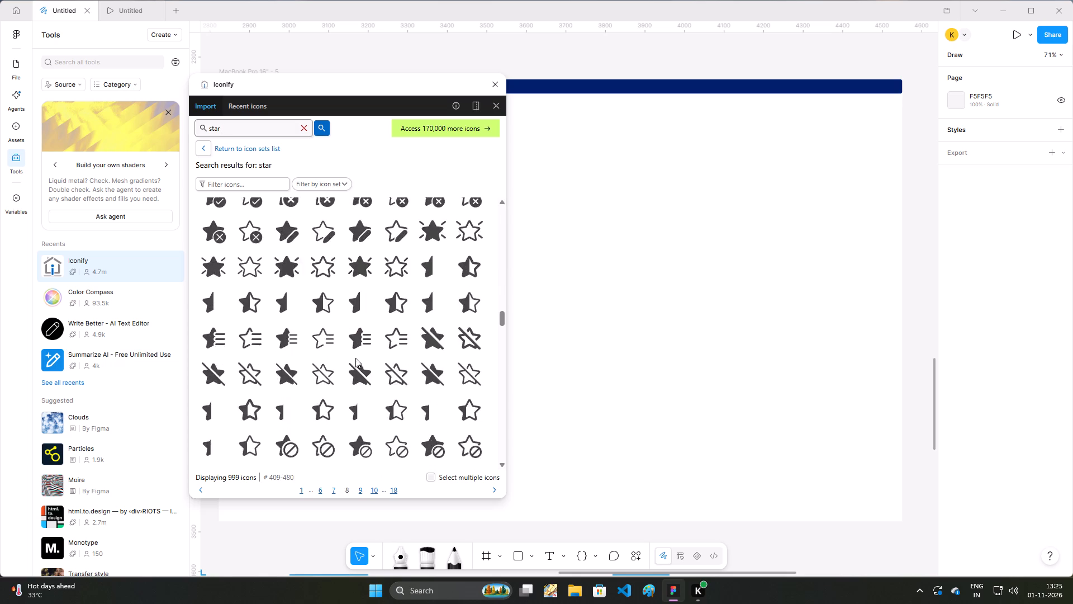
{"action": "scroll", "coordinate": [355, 358], "scroll_direction": "down", "scroll_amount": 6}
{"action": "scroll", "coordinate": [346, 339], "scroll_direction": "up", "scroll_amount": 2}
{"action": "scroll", "coordinate": [346, 339], "scroll_direction": "down", "scroll_amount": 1}
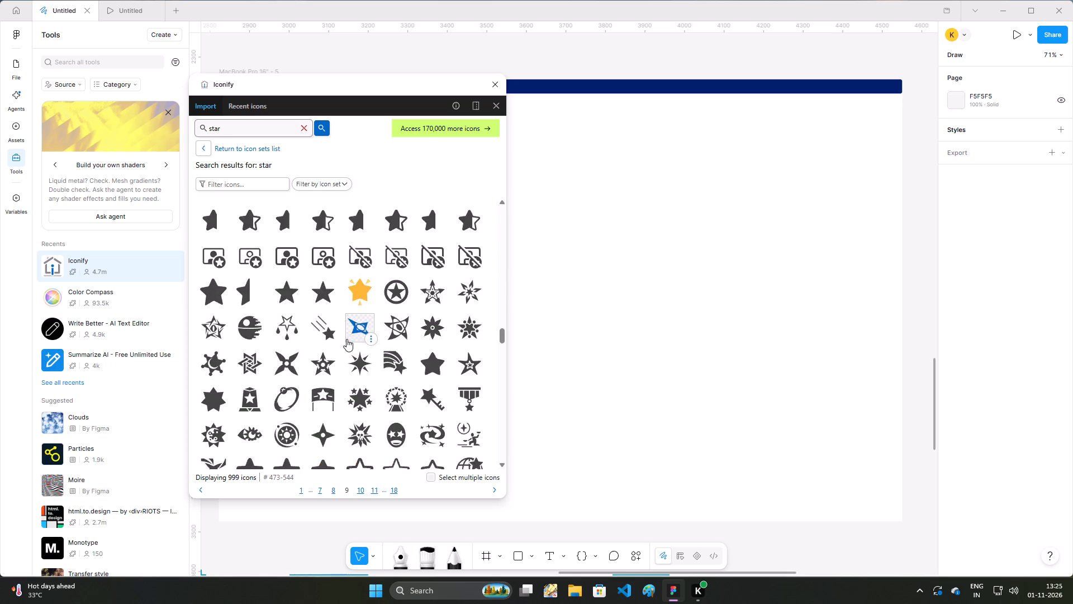
{"action": "scroll", "coordinate": [346, 339], "scroll_direction": "down", "scroll_amount": 4}
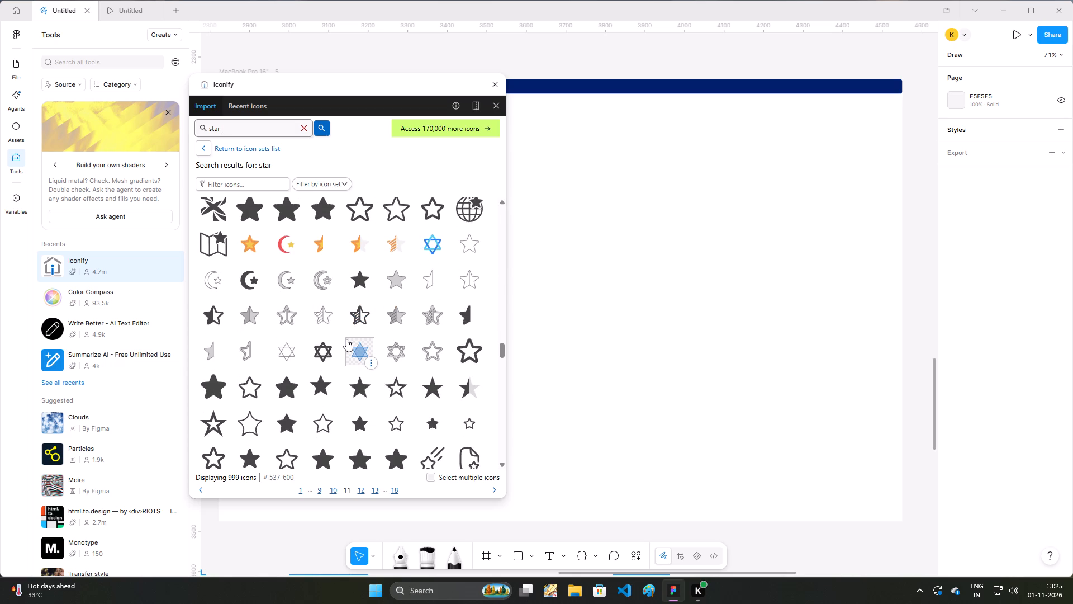
{"action": "scroll", "coordinate": [346, 339], "scroll_direction": "down", "scroll_amount": 10}
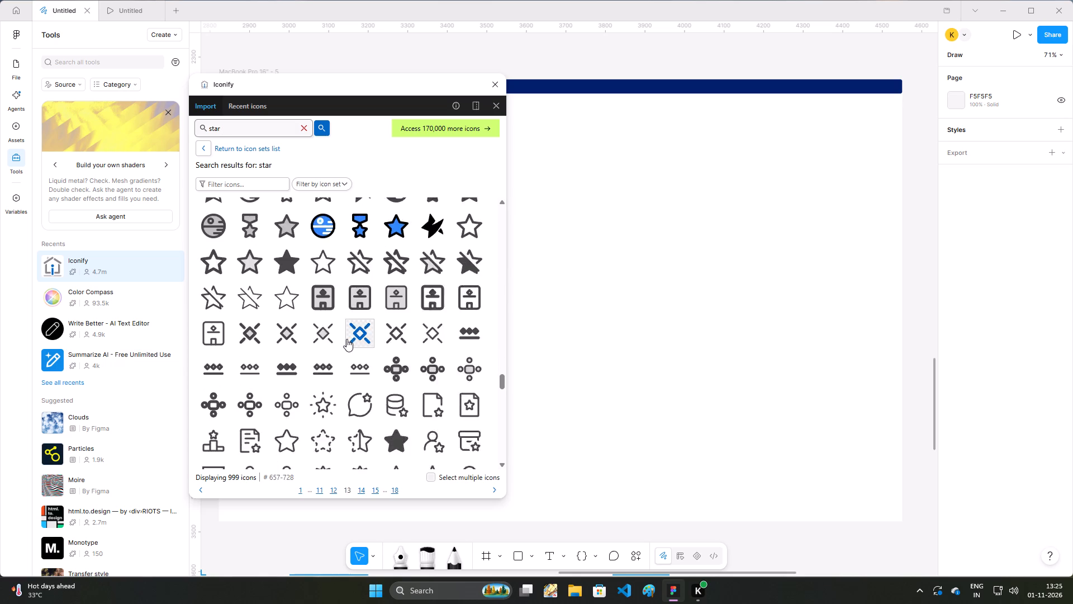
{"action": "scroll", "coordinate": [346, 339], "scroll_direction": "down", "scroll_amount": 18}
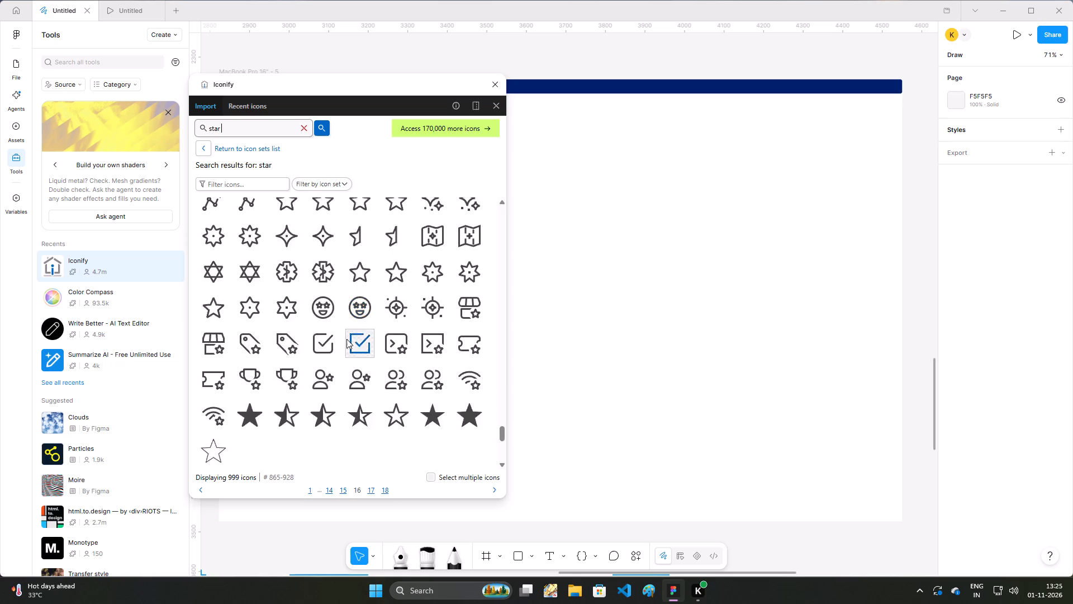
{"action": "scroll", "coordinate": [346, 339], "scroll_direction": "down", "scroll_amount": 15}
{"action": "scroll", "coordinate": [345, 433], "scroll_direction": "up", "scroll_amount": 1}
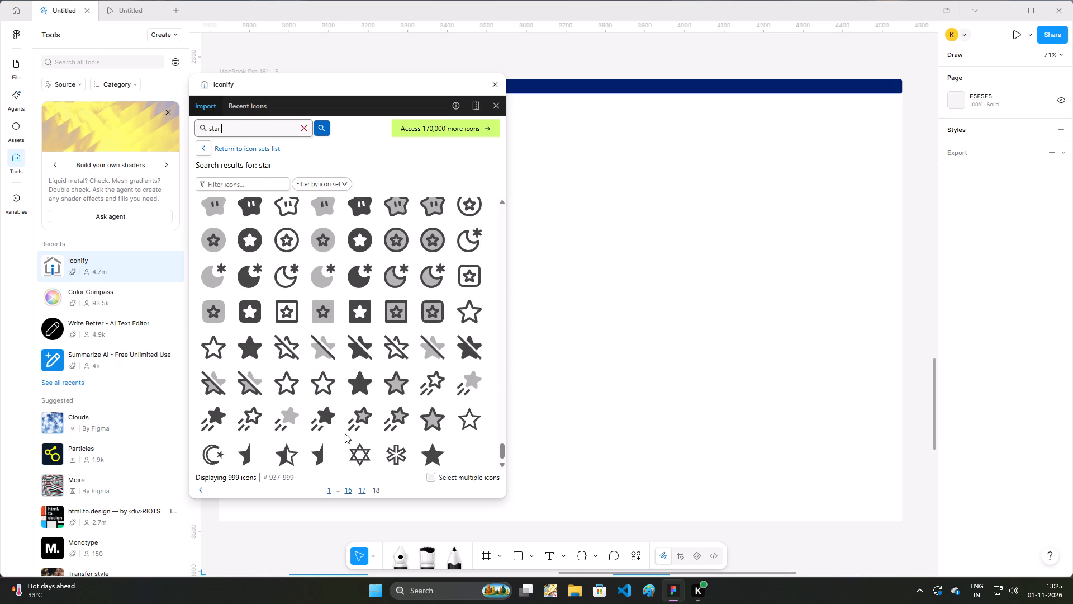
{"action": "scroll", "coordinate": [355, 461], "scroll_direction": "up", "scroll_amount": 19}
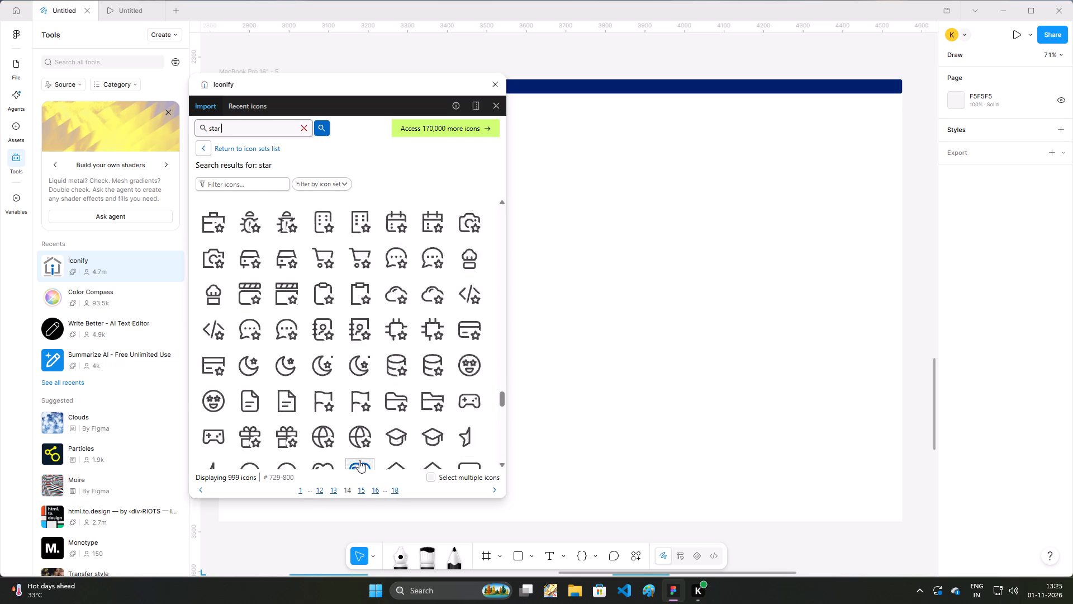
{"action": "scroll", "coordinate": [359, 460], "scroll_direction": "up", "scroll_amount": 1}
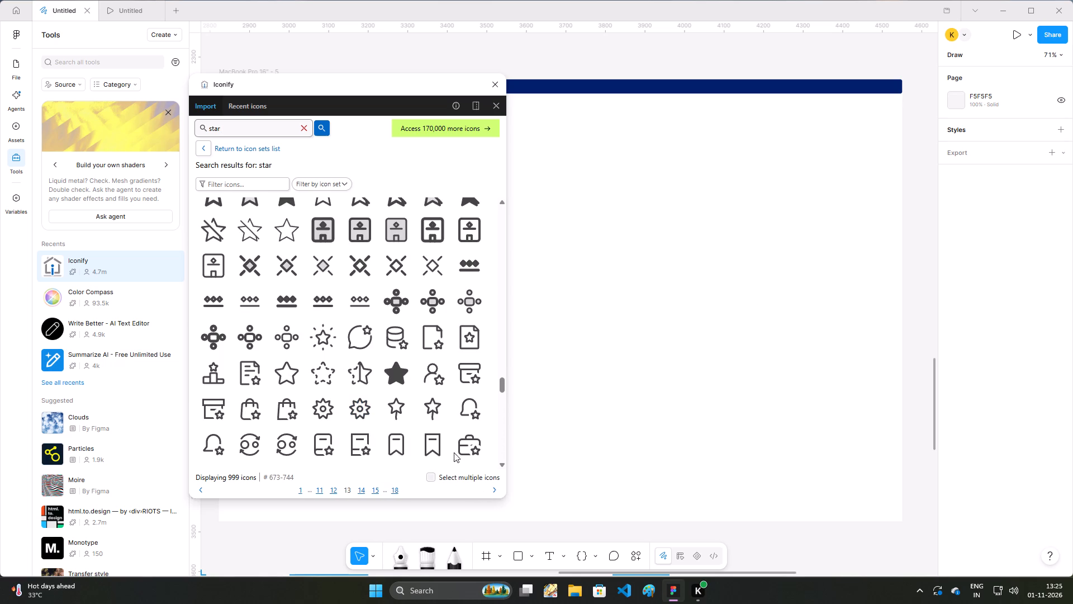
{"action": "scroll", "coordinate": [452, 430], "scroll_direction": "up", "scroll_amount": 2}
Refine the Iconify icon search to "star shanning".
{"action": "left_click", "coordinate": [265, 131]}
{"action": "key", "text": "d"}
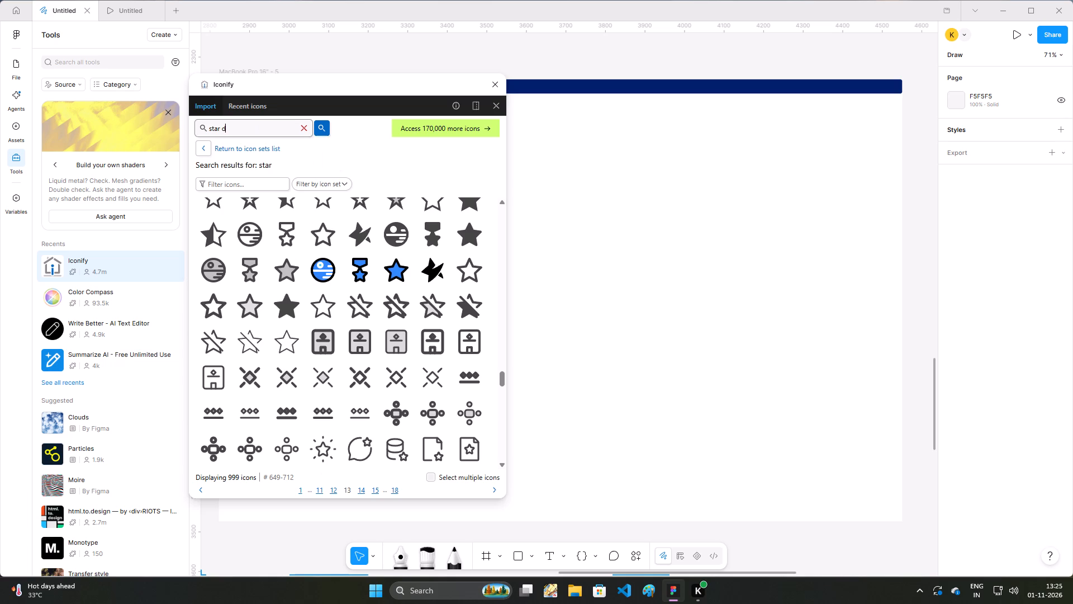
{"action": "key", "text": "BackSpace"}
{"action": "type", "text": "sah"}
{"action": "key", "text": "BackSpace"}
{"action": "key", "text": "BackSpace"}
{"action": "type", "text": "hanning"}
{"action": "key", "text": "Return"}
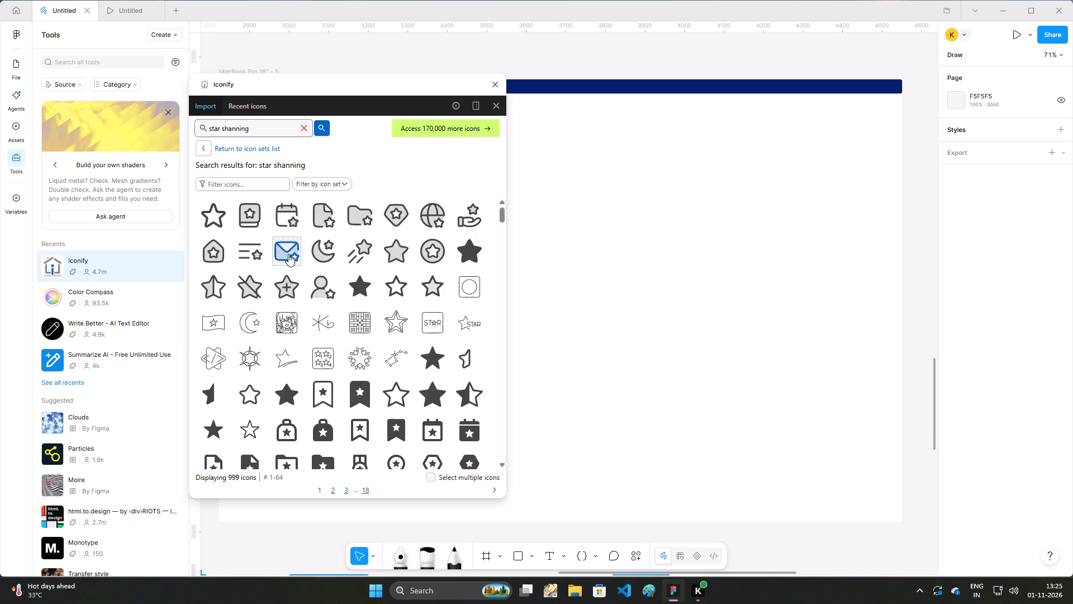
Browse the "star shanning" results in Iconify for a suitable coloured star icon.
{"action": "scroll", "coordinate": [301, 267], "scroll_direction": "down", "scroll_amount": 13}
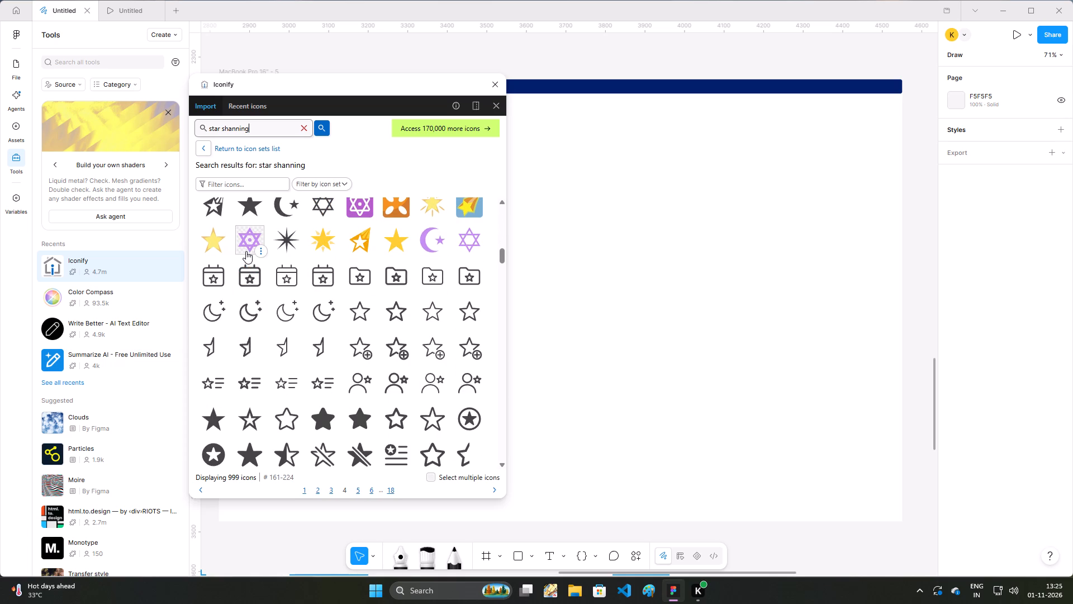
{"action": "scroll", "coordinate": [338, 289], "scroll_direction": "down", "scroll_amount": 4}
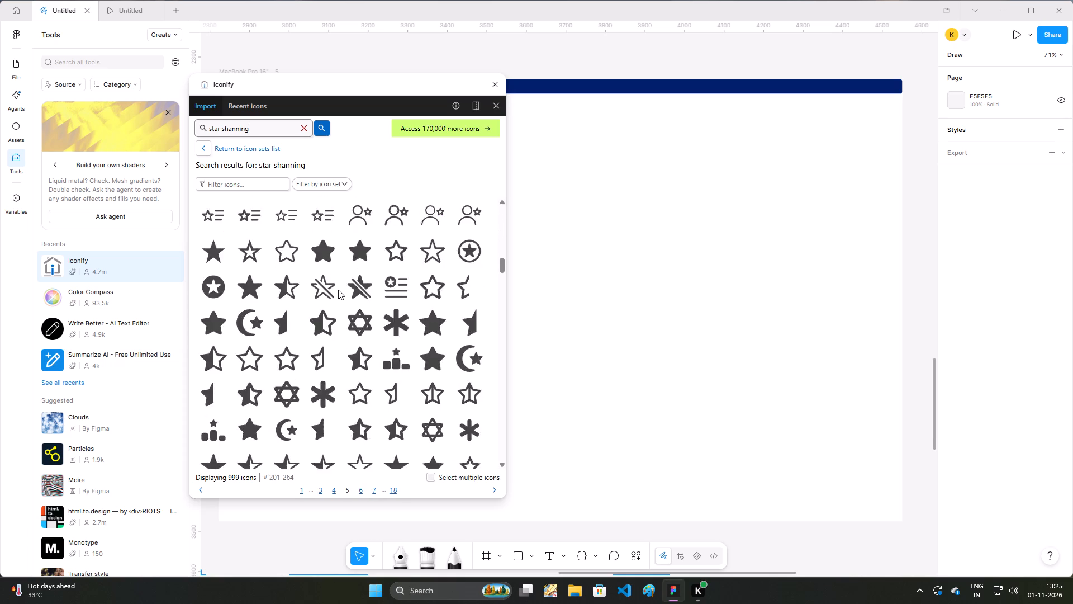
{"action": "scroll", "coordinate": [338, 290], "scroll_direction": "down", "scroll_amount": 5}
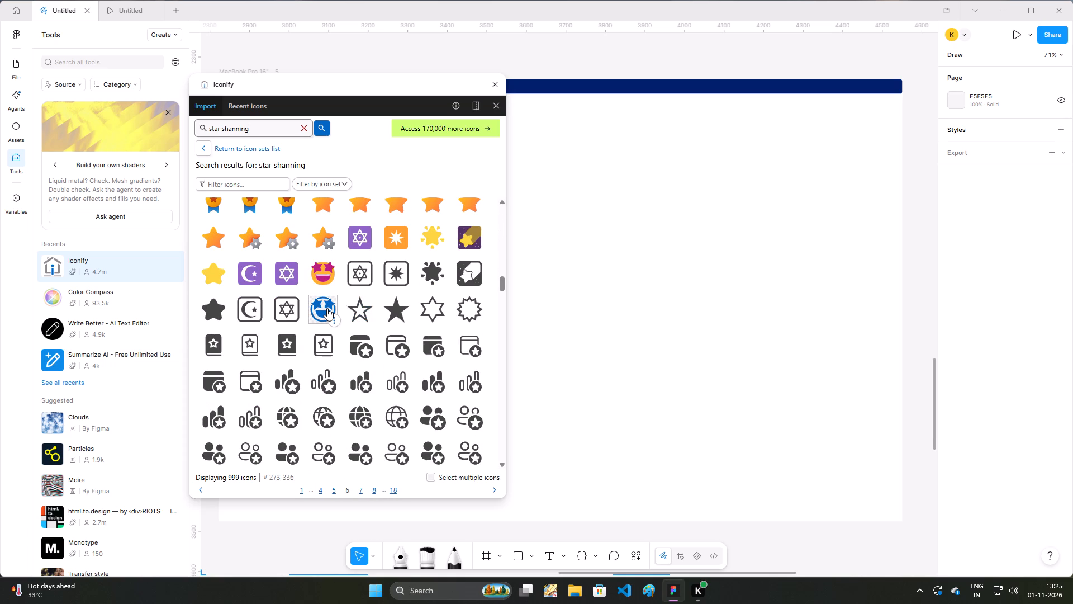
{"action": "scroll", "coordinate": [327, 308], "scroll_direction": "down", "scroll_amount": 1}
{"action": "scroll", "coordinate": [327, 308], "scroll_direction": "up", "scroll_amount": 2}
{"action": "scroll", "coordinate": [330, 308], "scroll_direction": "down", "scroll_amount": 8}
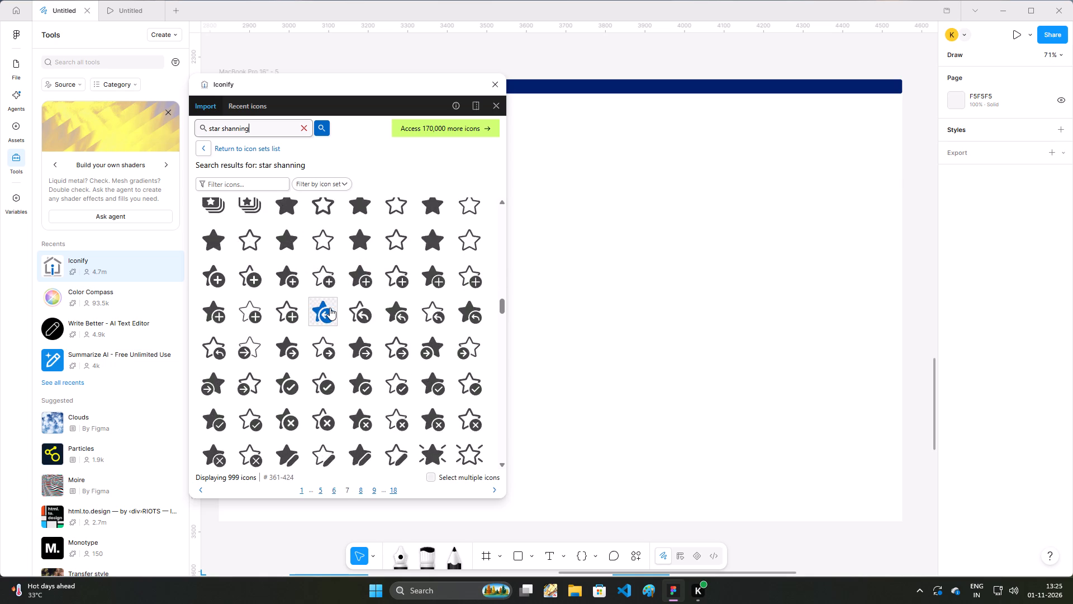
{"action": "scroll", "coordinate": [330, 308], "scroll_direction": "down", "scroll_amount": 12}
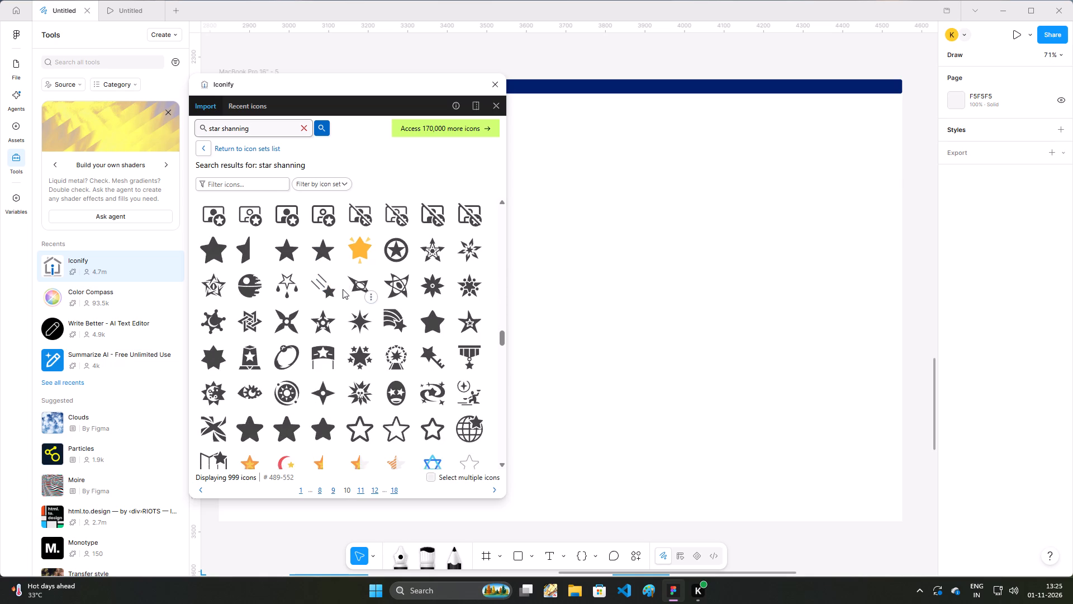
{"action": "scroll", "coordinate": [343, 289], "scroll_direction": "down", "scroll_amount": 10}
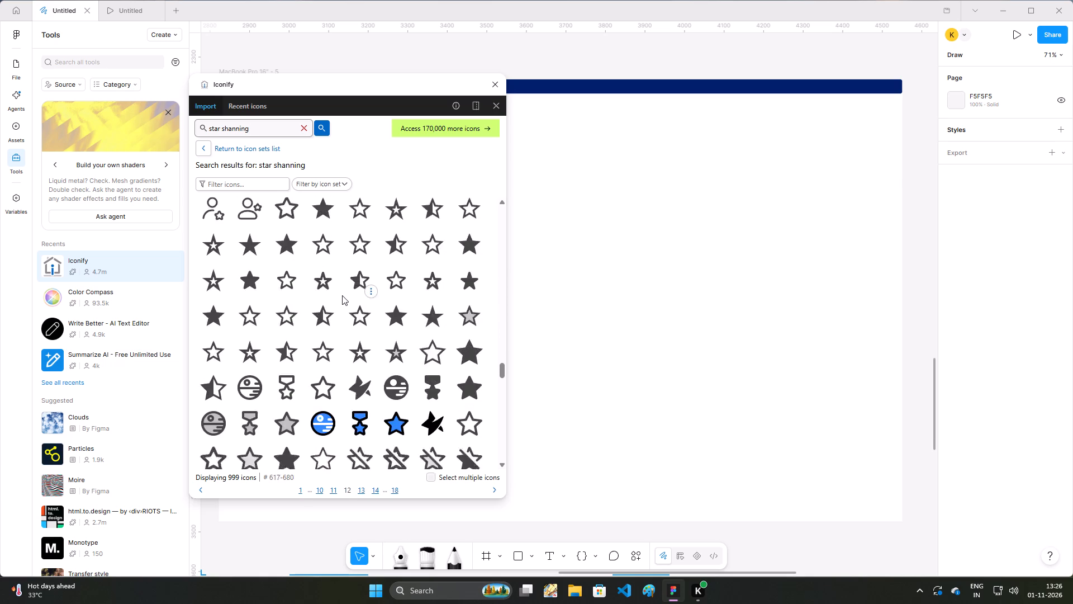
{"action": "scroll", "coordinate": [342, 295], "scroll_direction": "down", "scroll_amount": 10}
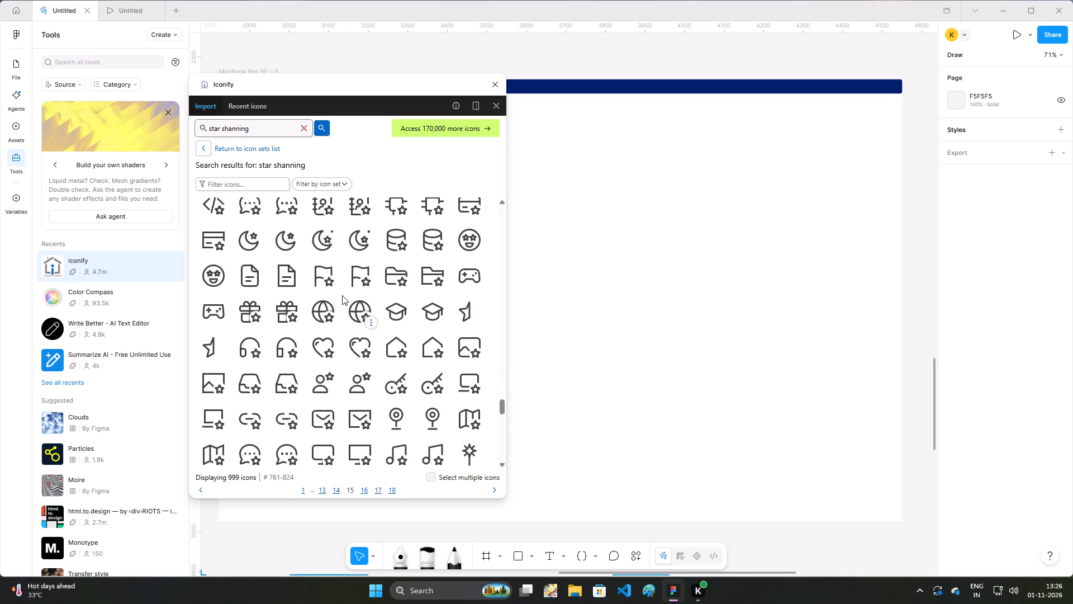
{"action": "scroll", "coordinate": [342, 295], "scroll_direction": "down", "scroll_amount": 10}
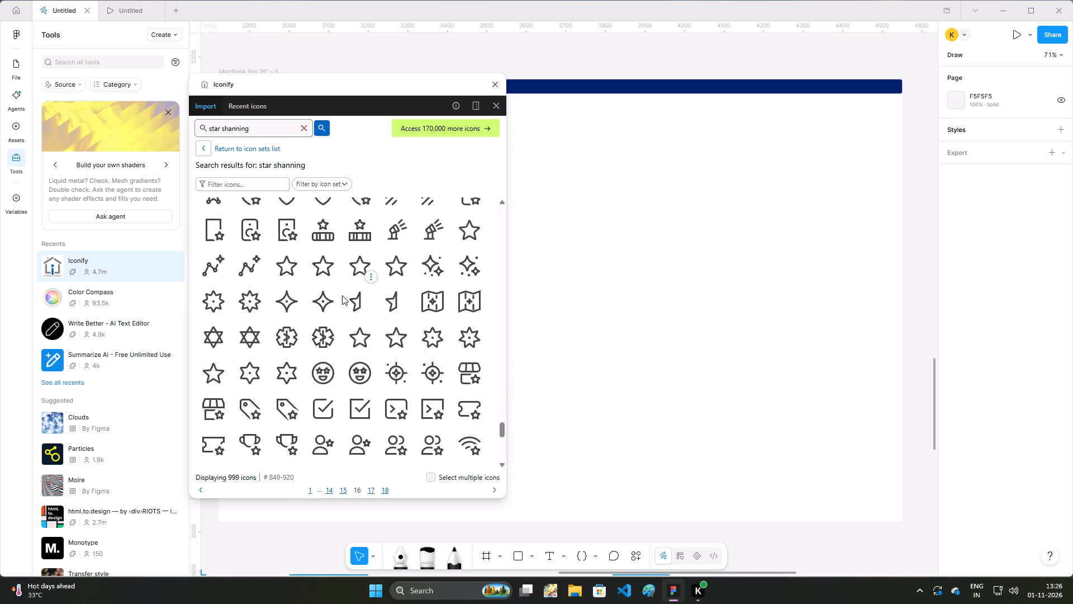
{"action": "scroll", "coordinate": [342, 295], "scroll_direction": "down", "scroll_amount": 11}
{"action": "scroll", "coordinate": [340, 352], "scroll_direction": "up", "scroll_amount": 6}
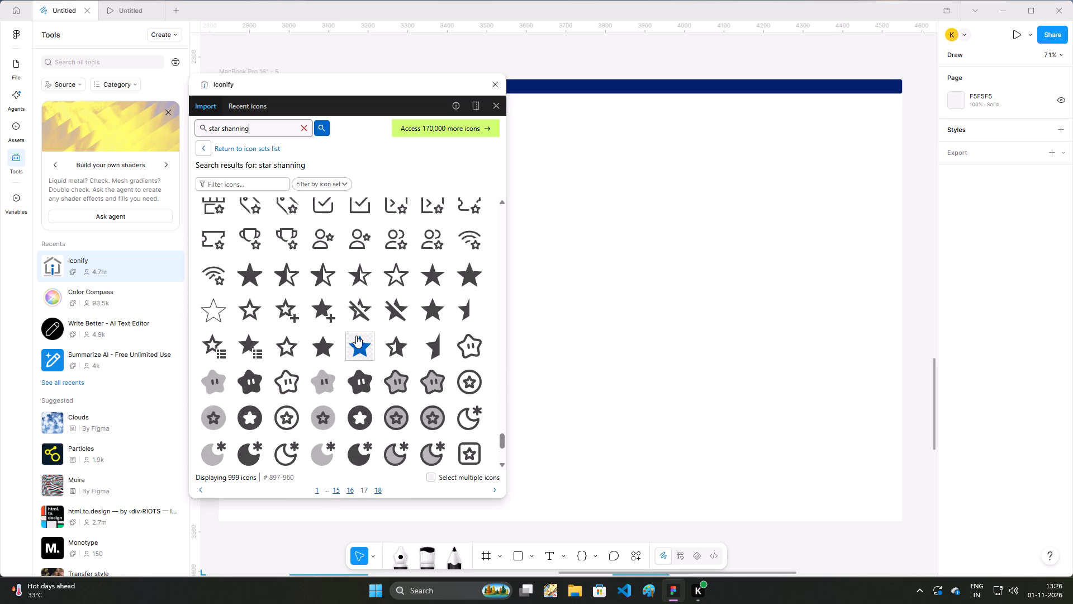
{"action": "scroll", "coordinate": [356, 336], "scroll_direction": "up", "scroll_amount": 19}
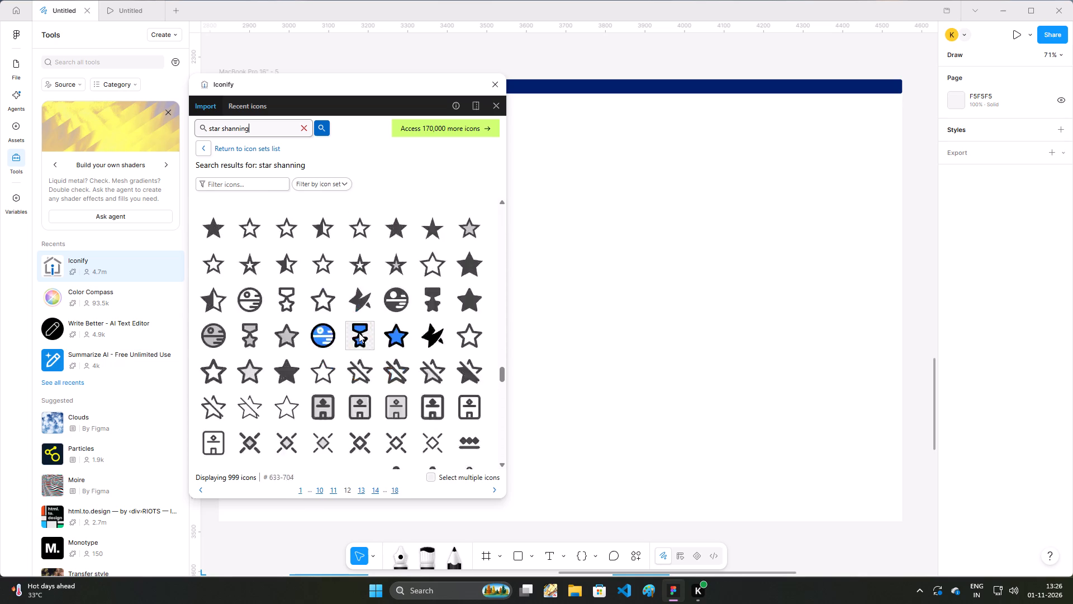
{"action": "scroll", "coordinate": [359, 333], "scroll_direction": "up", "scroll_amount": 9}
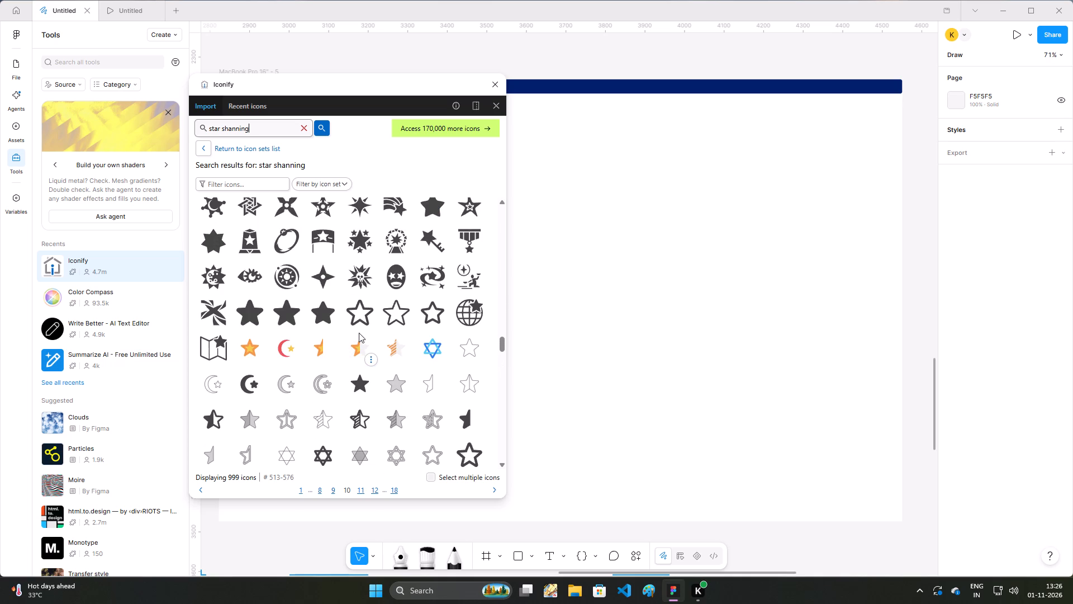
{"action": "scroll", "coordinate": [269, 348], "scroll_direction": "up", "scroll_amount": 3}
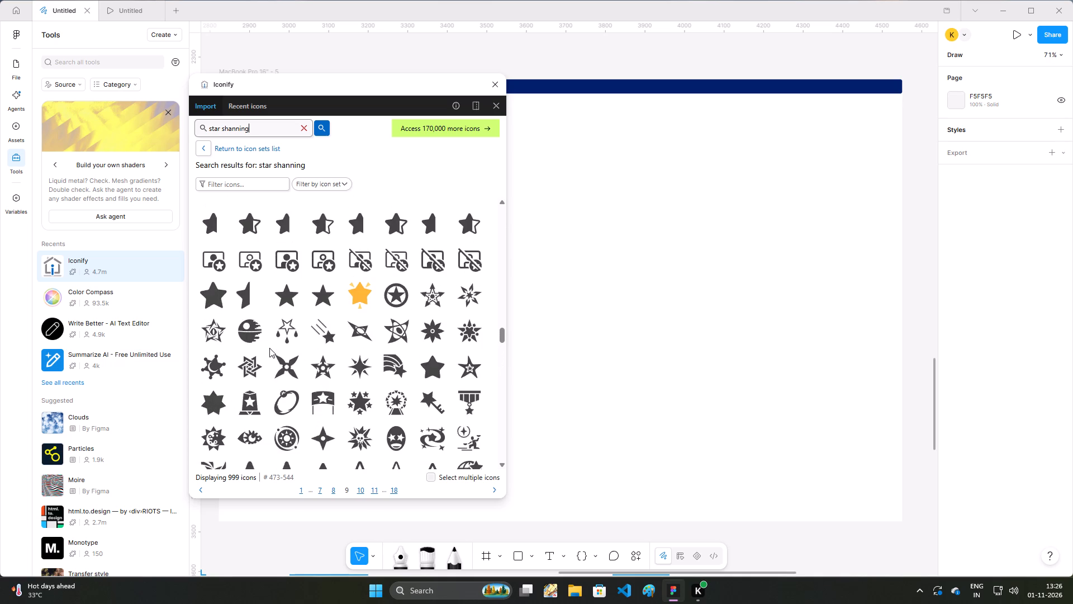
{"action": "scroll", "coordinate": [357, 314], "scroll_direction": "up", "scroll_amount": 8}
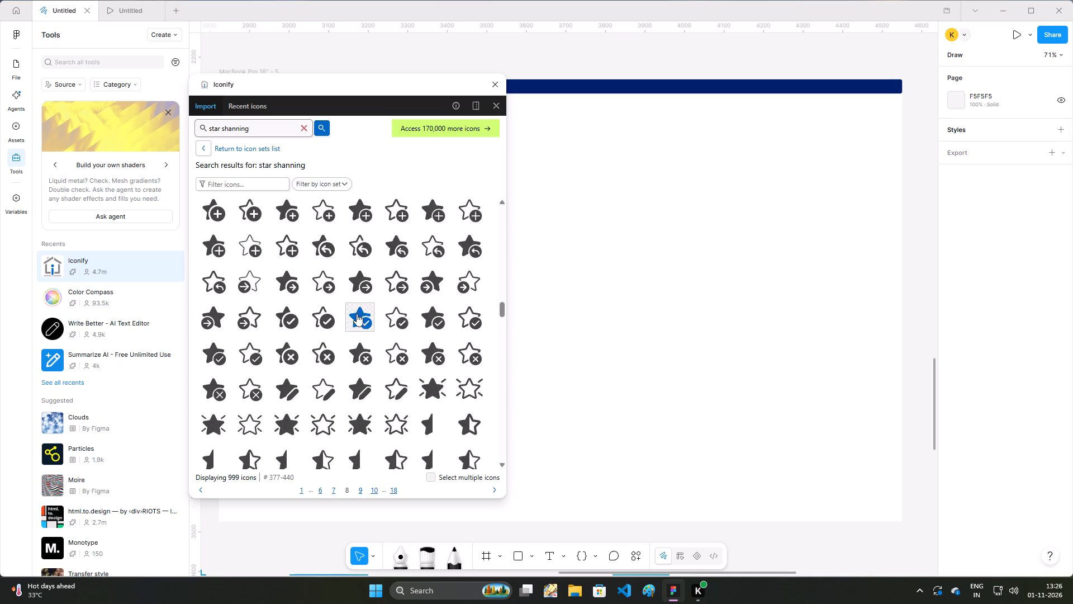
{"action": "scroll", "coordinate": [357, 314], "scroll_direction": "up", "scroll_amount": 10}
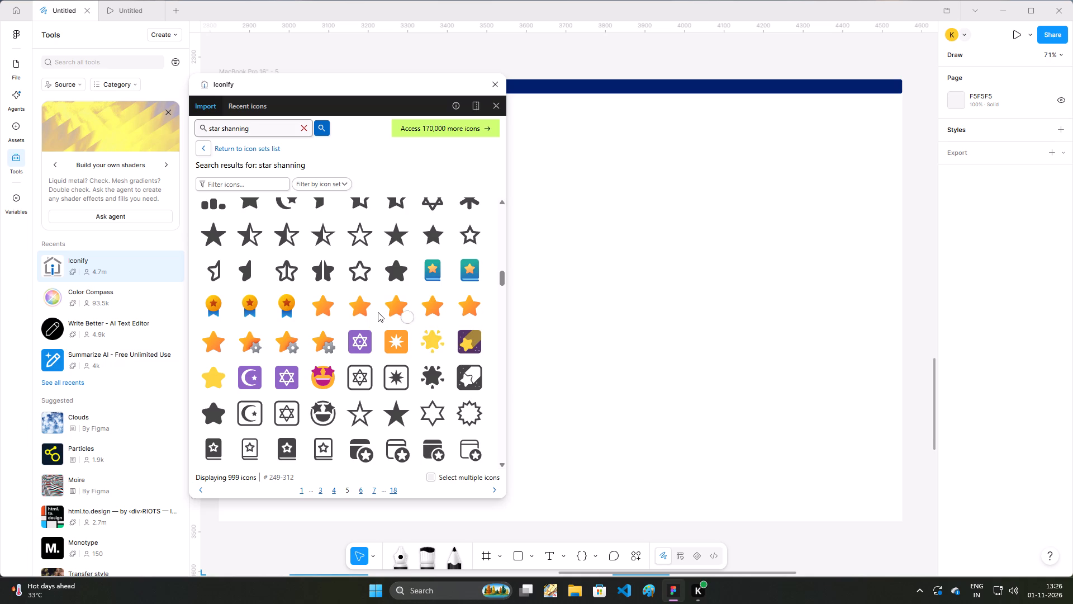
{"action": "scroll", "coordinate": [342, 327], "scroll_direction": "up", "scroll_amount": 10}
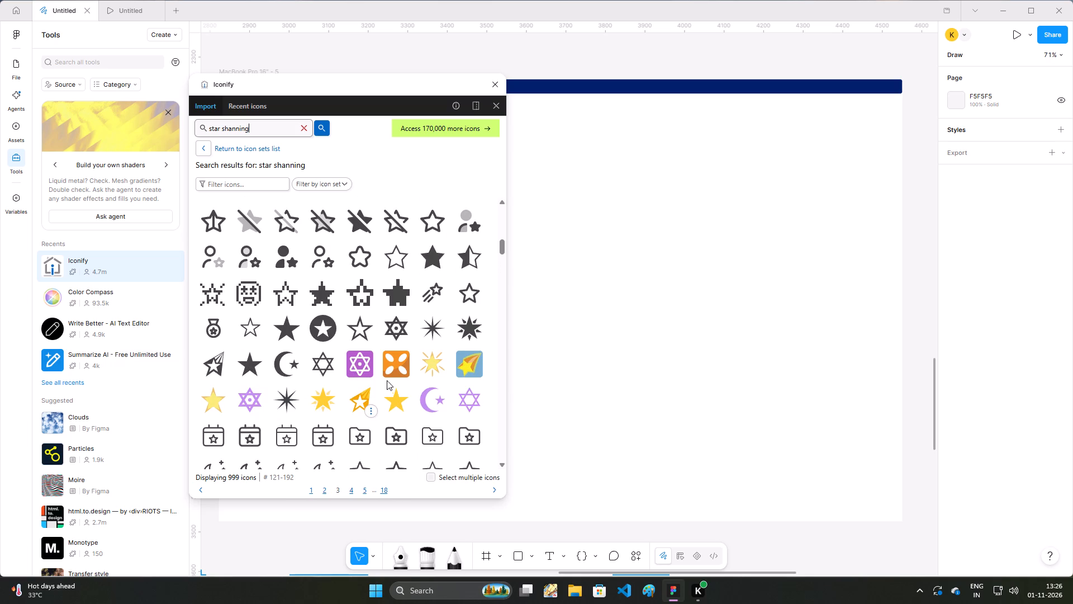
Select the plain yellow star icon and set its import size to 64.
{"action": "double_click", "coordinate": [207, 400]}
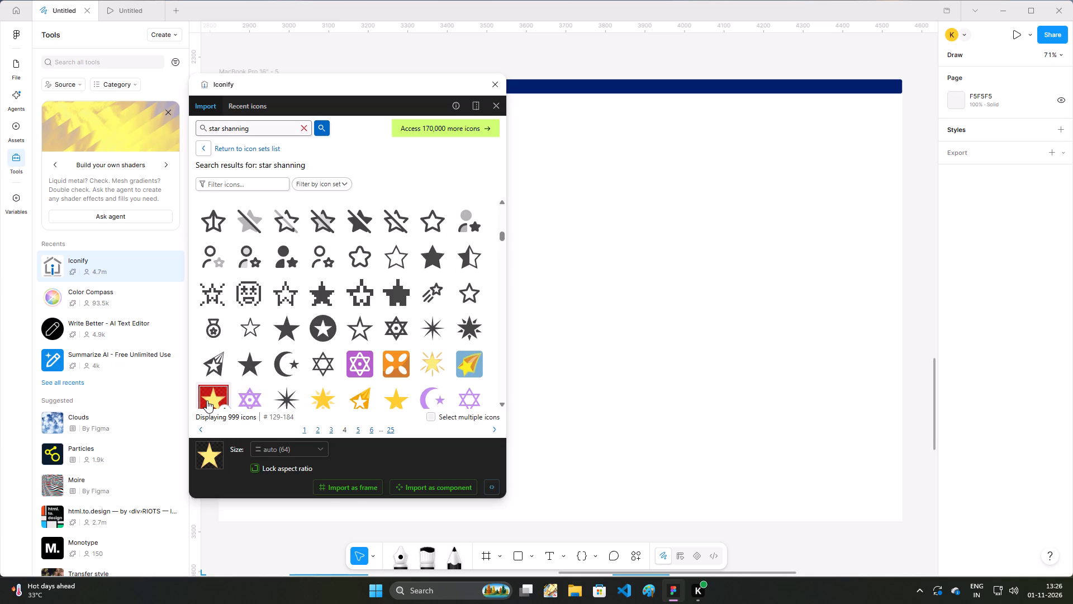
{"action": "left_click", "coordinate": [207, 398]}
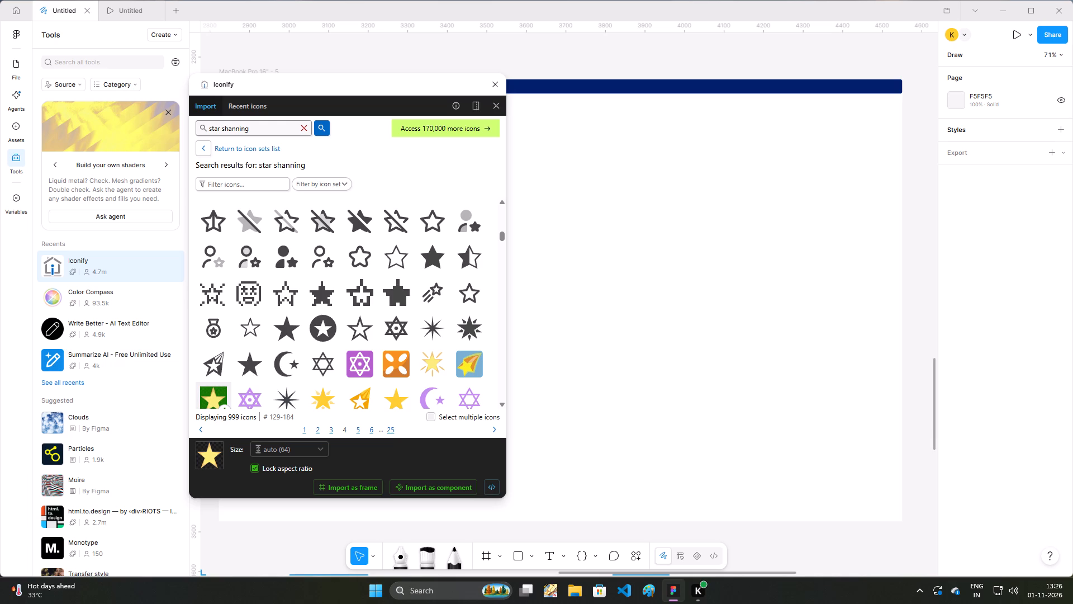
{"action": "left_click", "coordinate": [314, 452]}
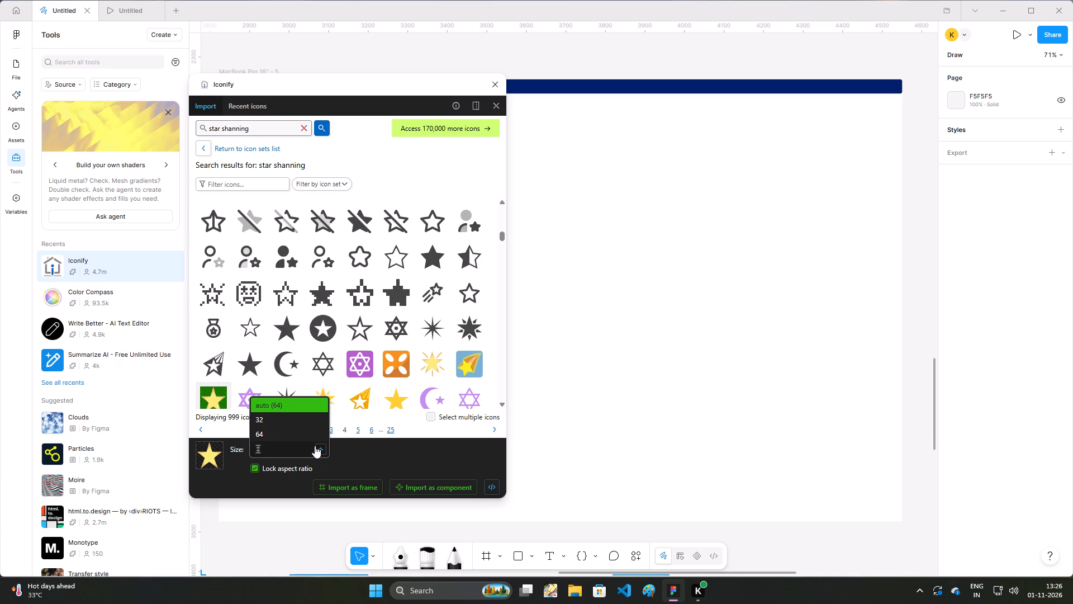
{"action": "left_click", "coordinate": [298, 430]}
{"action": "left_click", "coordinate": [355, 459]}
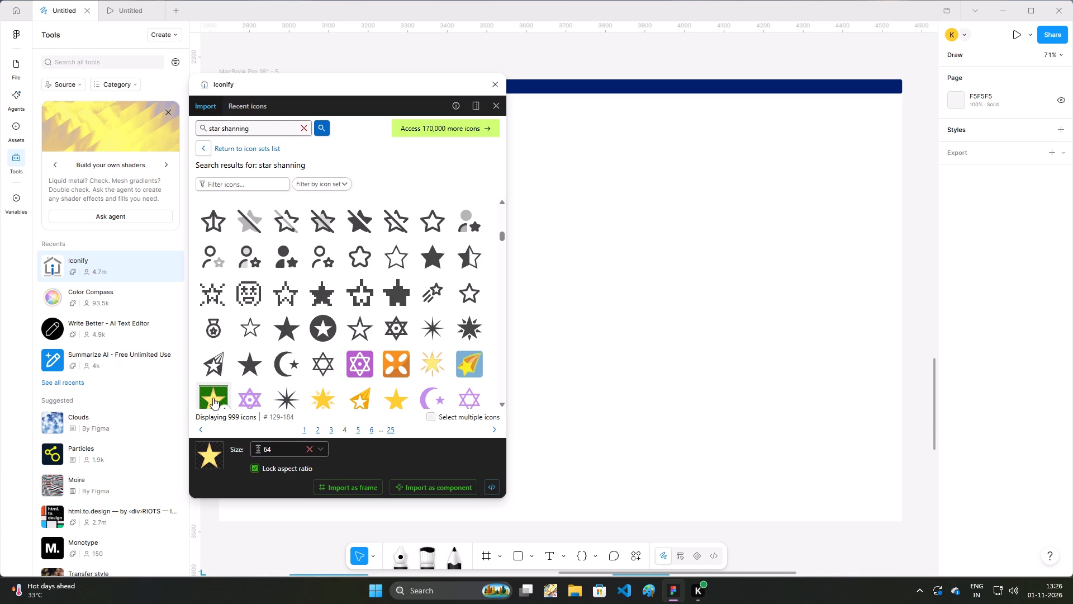
Look through the "star shanning" results again for an alternative coloured star icon.
{"action": "scroll", "coordinate": [316, 397], "scroll_direction": "up", "scroll_amount": 2}
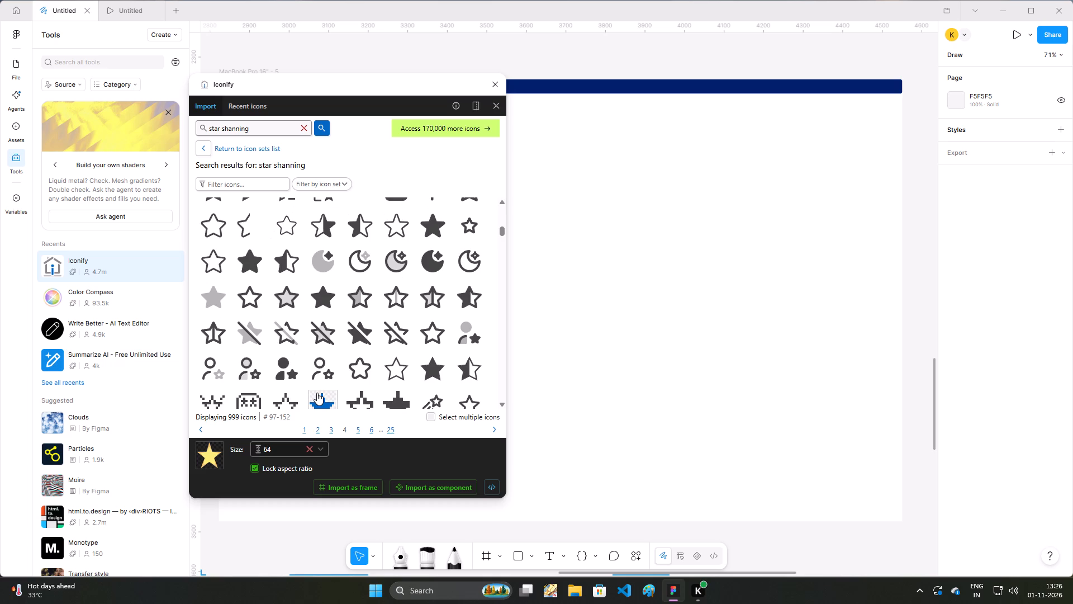
{"action": "scroll", "coordinate": [317, 392], "scroll_direction": "up", "scroll_amount": 10}
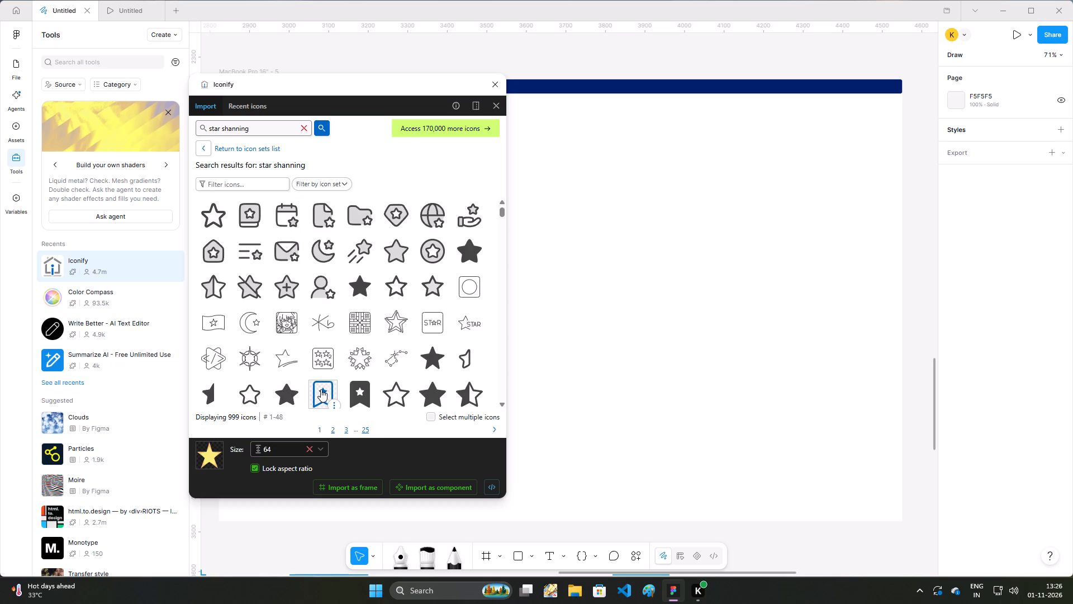
{"action": "scroll", "coordinate": [321, 389], "scroll_direction": "up", "scroll_amount": 4}
{"action": "scroll", "coordinate": [356, 351], "scroll_direction": "up", "scroll_amount": 4}
{"action": "scroll", "coordinate": [301, 345], "scroll_direction": "down", "scroll_amount": 3}
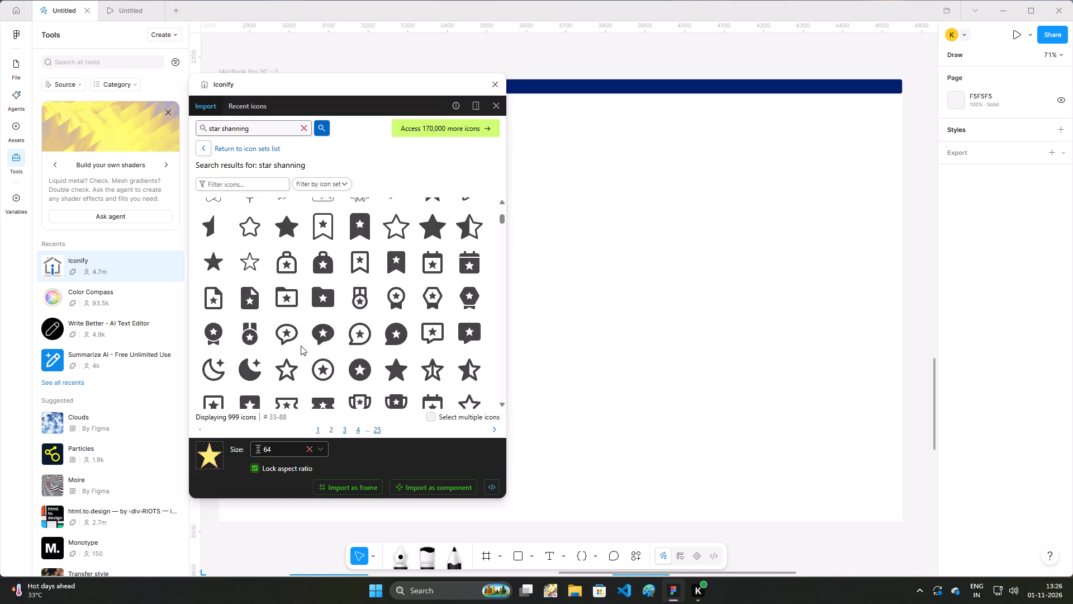
{"action": "scroll", "coordinate": [301, 346], "scroll_direction": "down", "scroll_amount": 6}
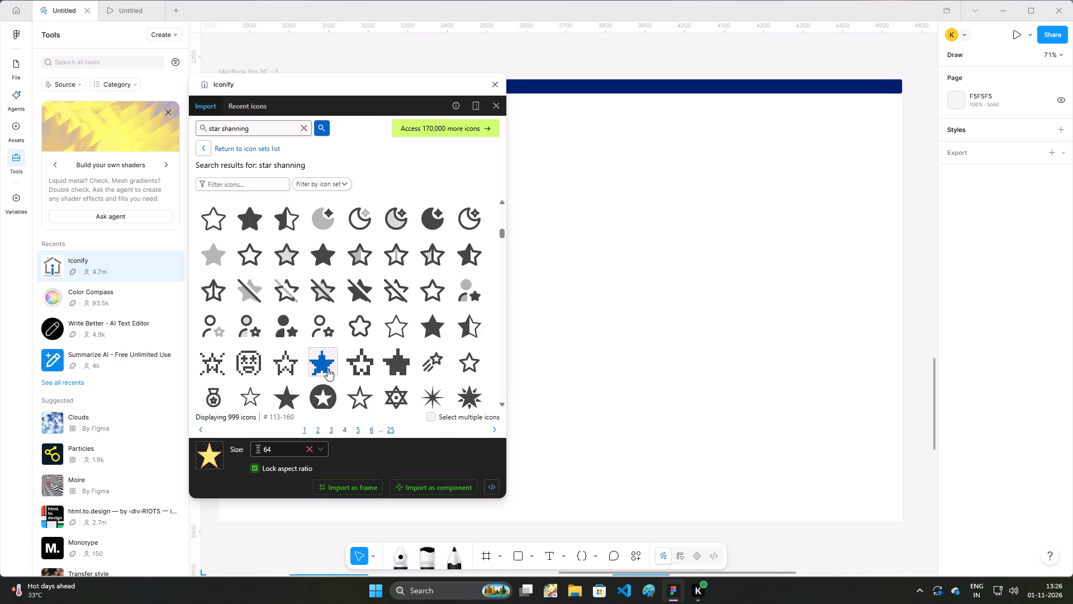
{"action": "scroll", "coordinate": [327, 369], "scroll_direction": "down", "scroll_amount": 9}
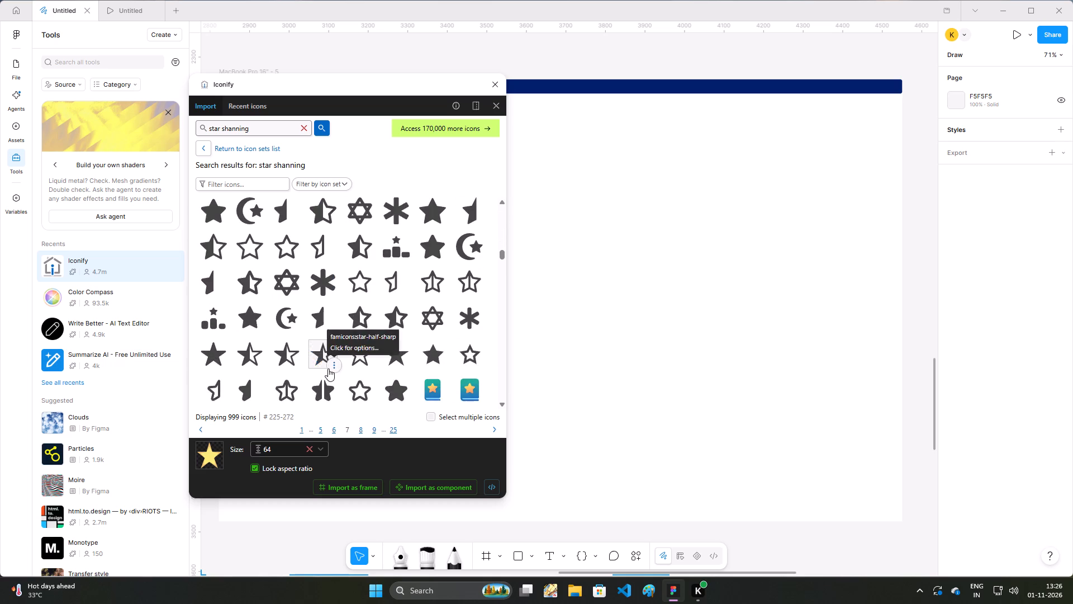
{"action": "scroll", "coordinate": [328, 369], "scroll_direction": "down", "scroll_amount": 4}
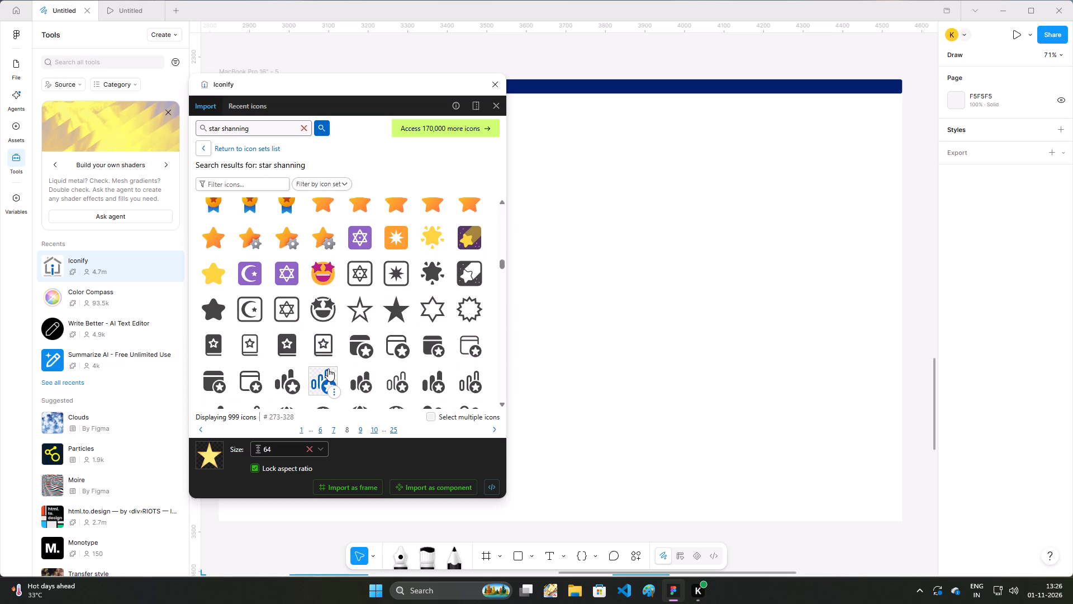
{"action": "scroll", "coordinate": [328, 369], "scroll_direction": "down", "scroll_amount": 6}
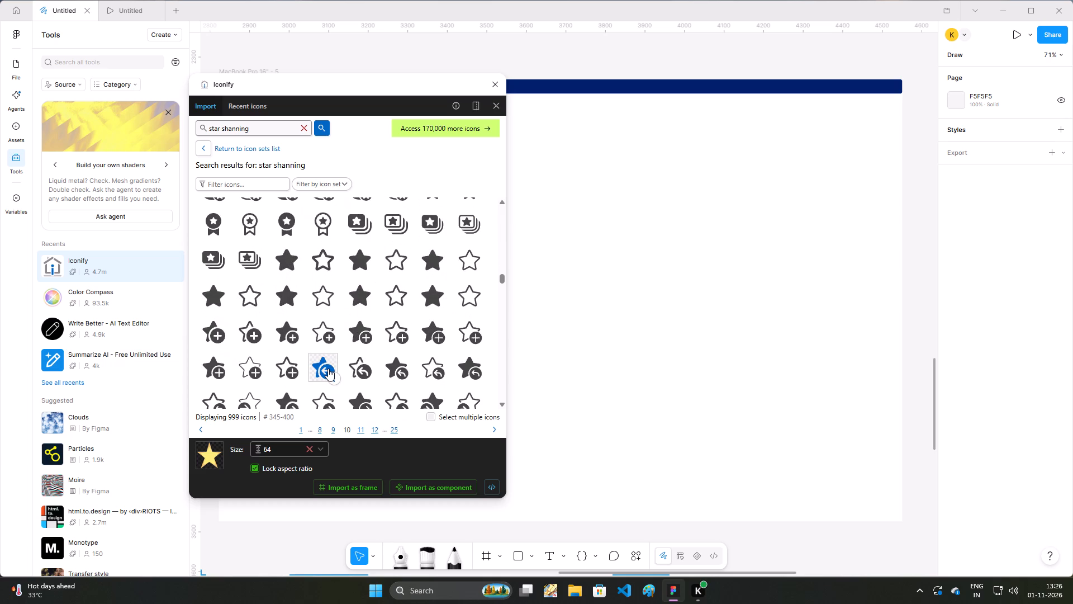
{"action": "scroll", "coordinate": [328, 369], "scroll_direction": "down", "scroll_amount": 12}
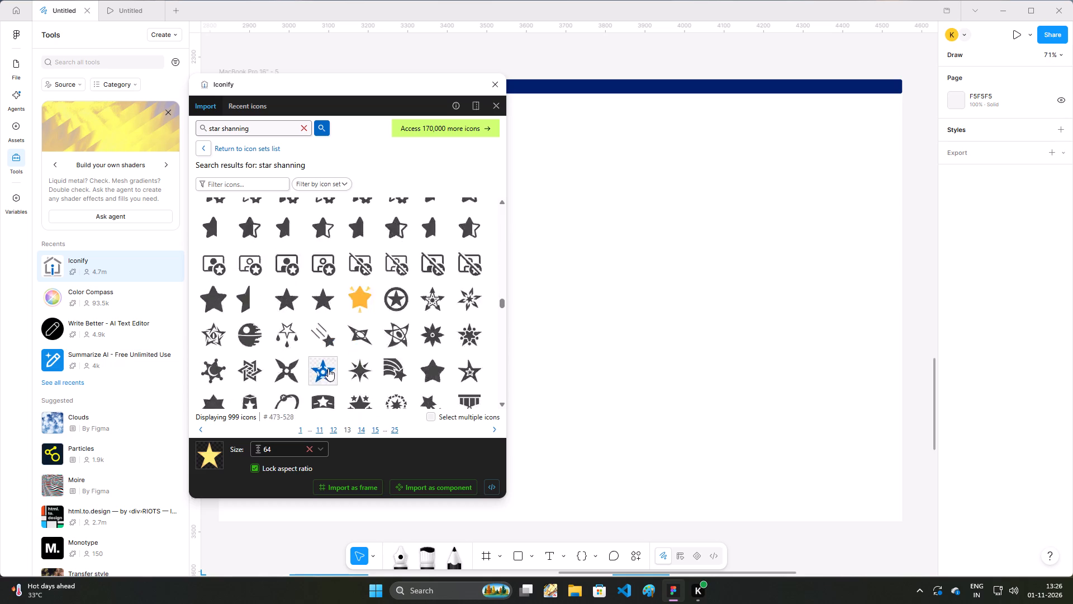
{"action": "scroll", "coordinate": [328, 369], "scroll_direction": "up", "scroll_amount": 2}
{"action": "scroll", "coordinate": [328, 369], "scroll_direction": "down", "scroll_amount": 4}
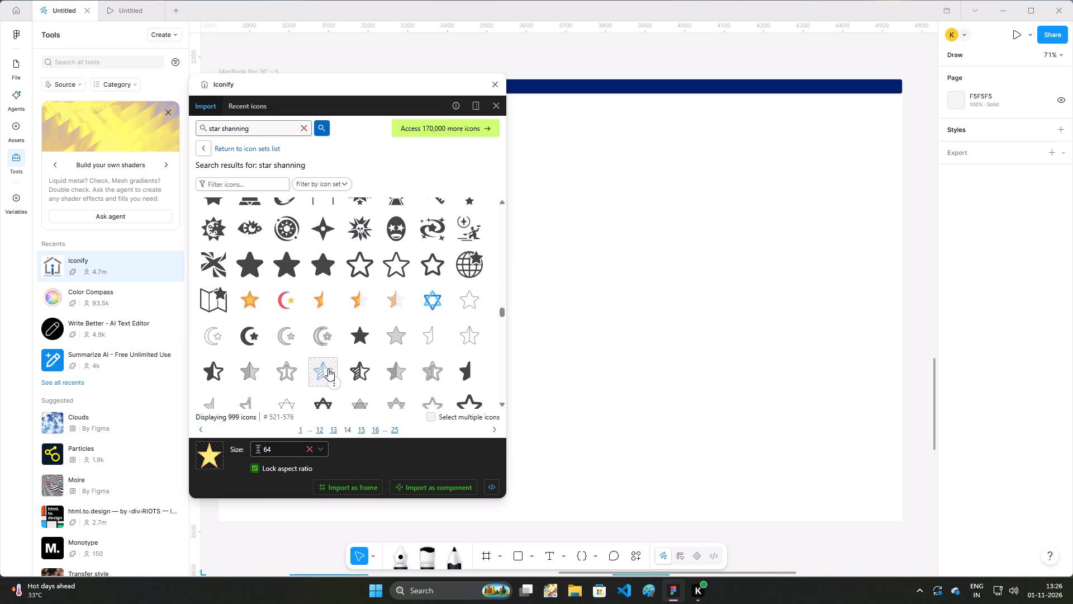
Import the orange glyphs-poly:star icon onto the navy top bar near its right end and close Iconify.
{"action": "double_click", "coordinate": [259, 301]}
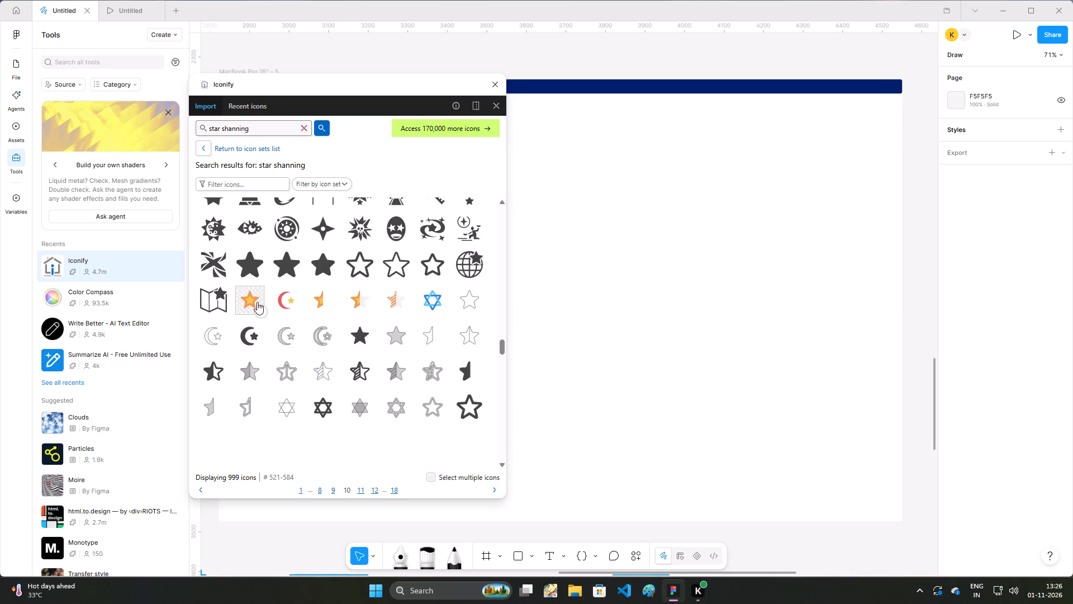
{"action": "left_click_drag", "start_coordinate": [249, 299], "coordinate": [800, 70]}
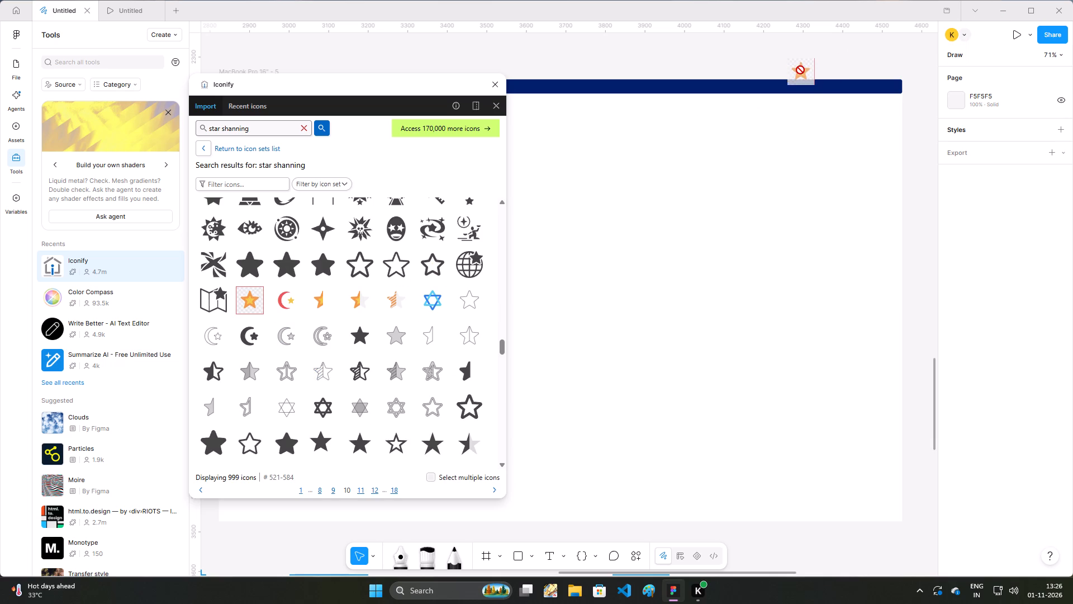
{"action": "left_click_drag", "start_coordinate": [800, 70], "coordinate": [791, 80]}
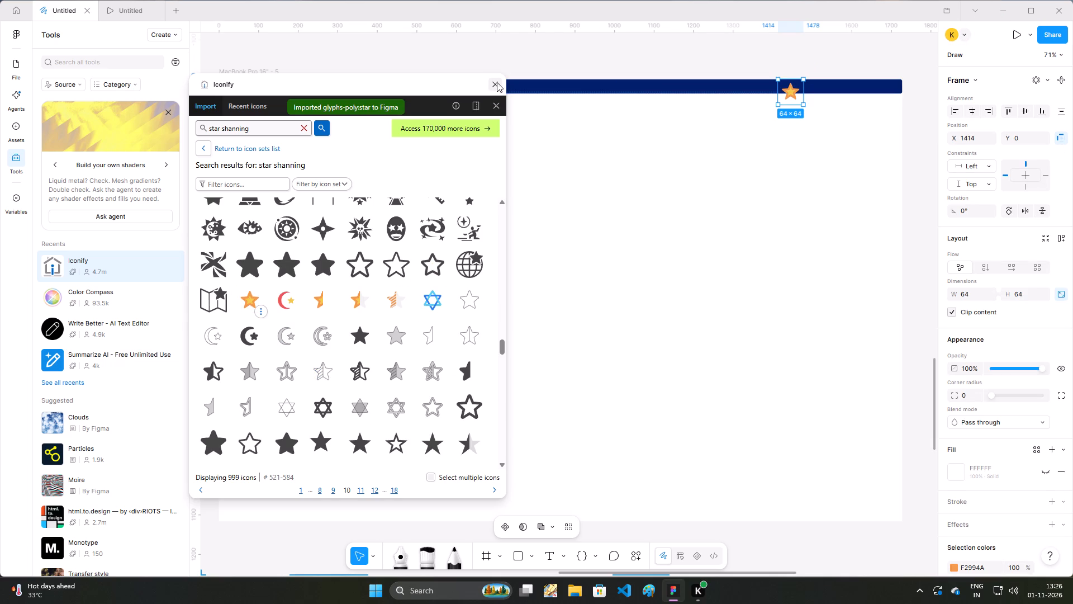
{"action": "left_click", "coordinate": [492, 82]}
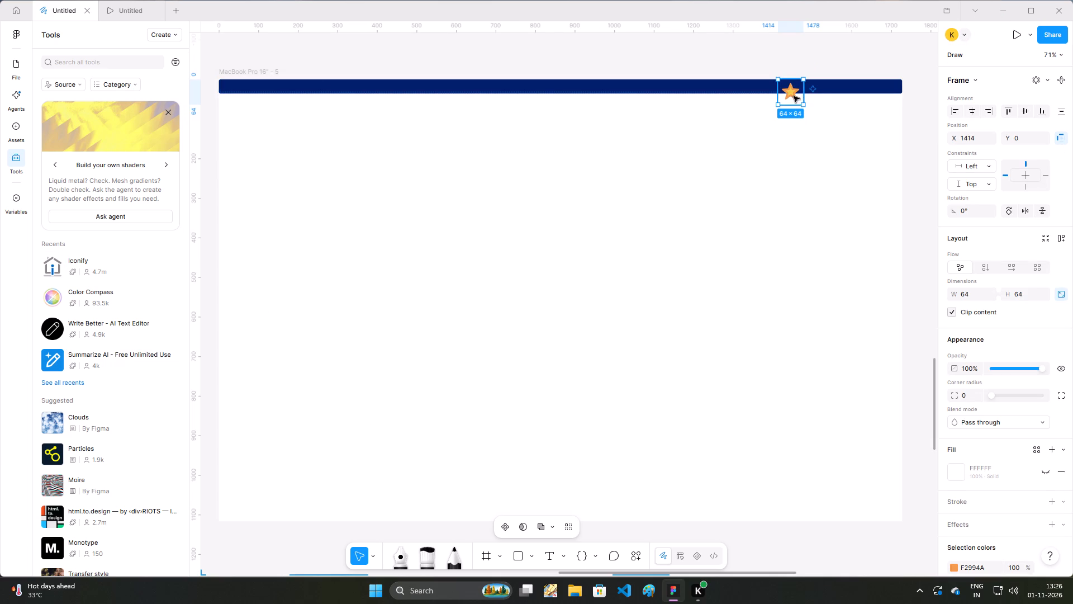
Move the star icon to the left end of the navy top bar, vertically centred at about X 38, Y -14.
{"action": "left_click_drag", "start_coordinate": [792, 93], "coordinate": [248, 86]}
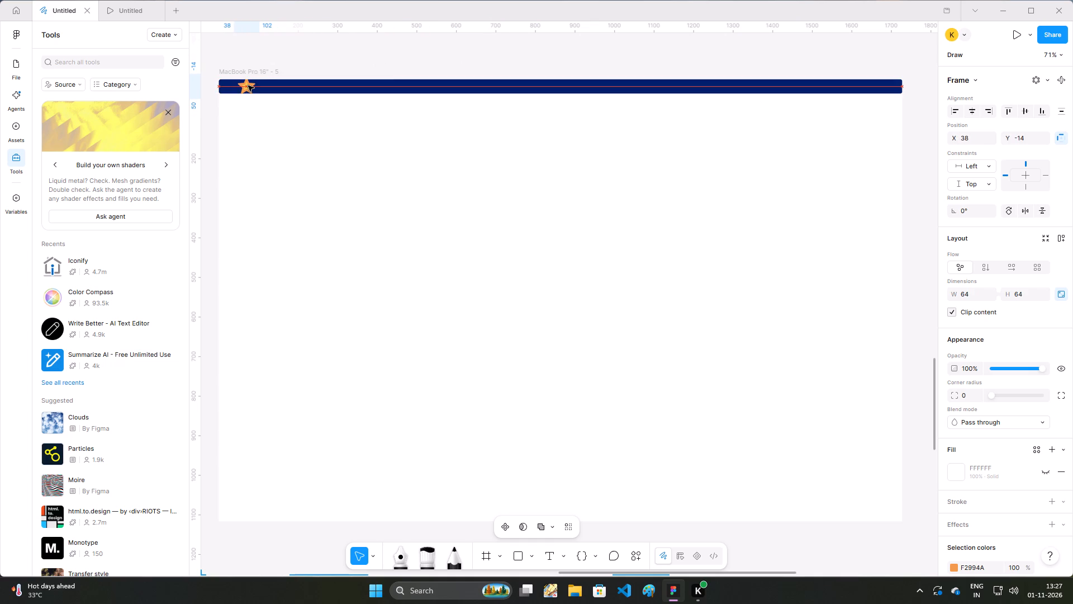
{"action": "left_click_drag", "start_coordinate": [248, 86], "coordinate": [248, 86]}
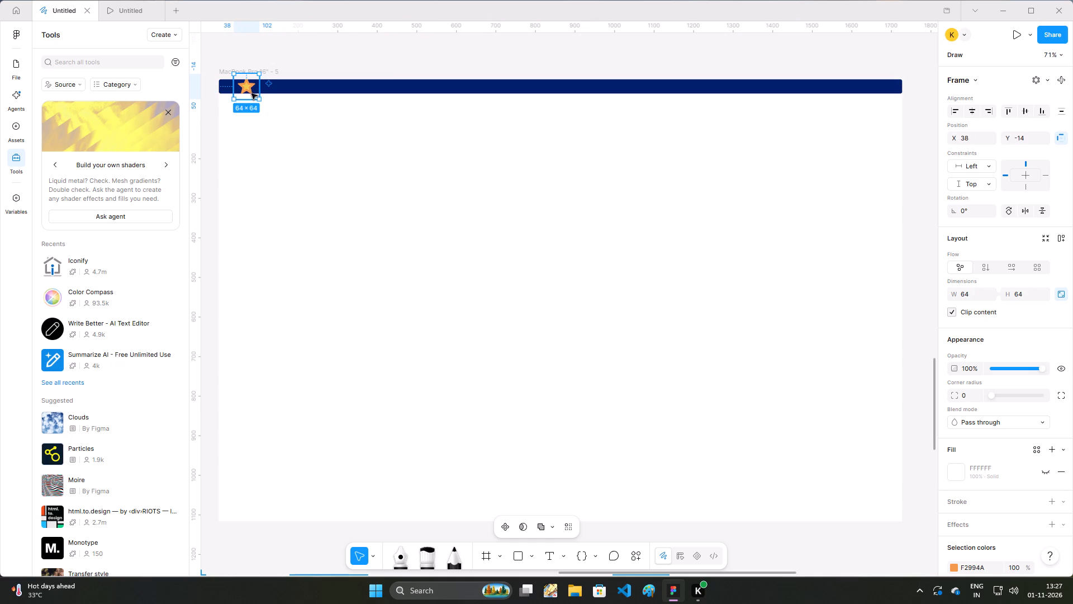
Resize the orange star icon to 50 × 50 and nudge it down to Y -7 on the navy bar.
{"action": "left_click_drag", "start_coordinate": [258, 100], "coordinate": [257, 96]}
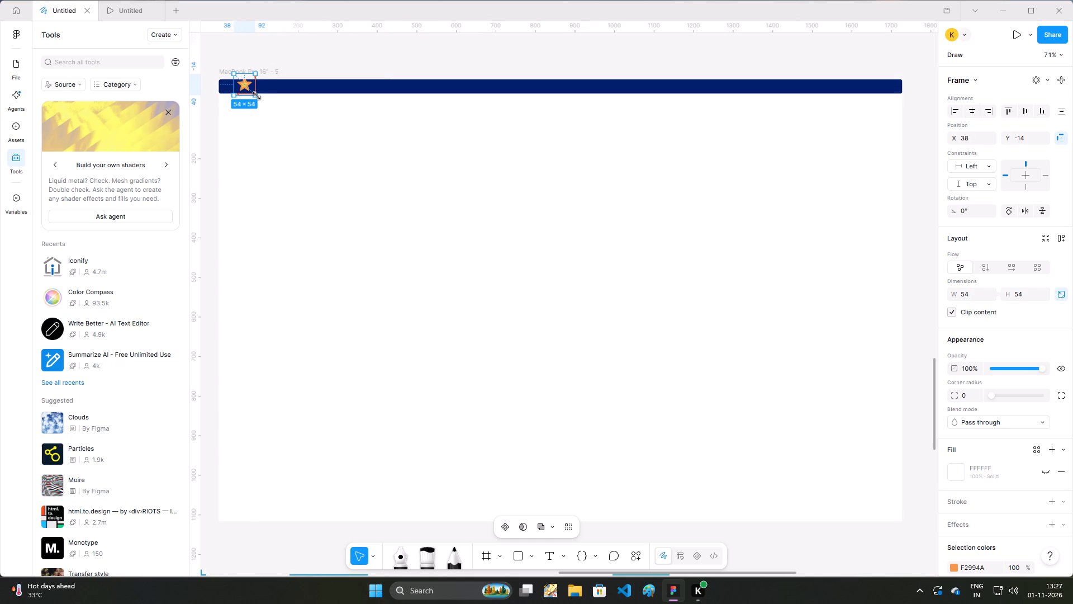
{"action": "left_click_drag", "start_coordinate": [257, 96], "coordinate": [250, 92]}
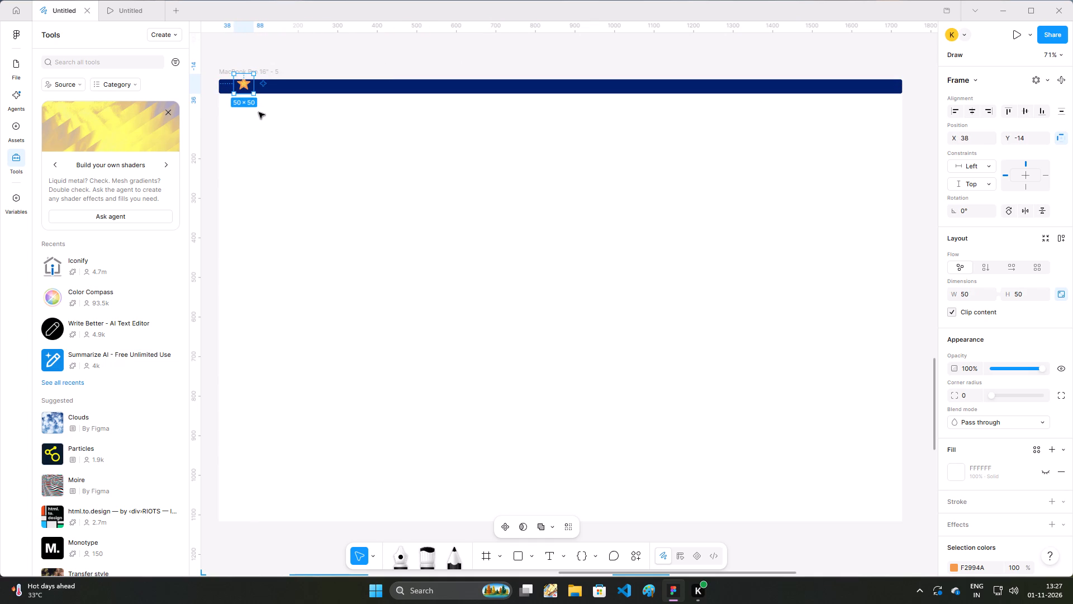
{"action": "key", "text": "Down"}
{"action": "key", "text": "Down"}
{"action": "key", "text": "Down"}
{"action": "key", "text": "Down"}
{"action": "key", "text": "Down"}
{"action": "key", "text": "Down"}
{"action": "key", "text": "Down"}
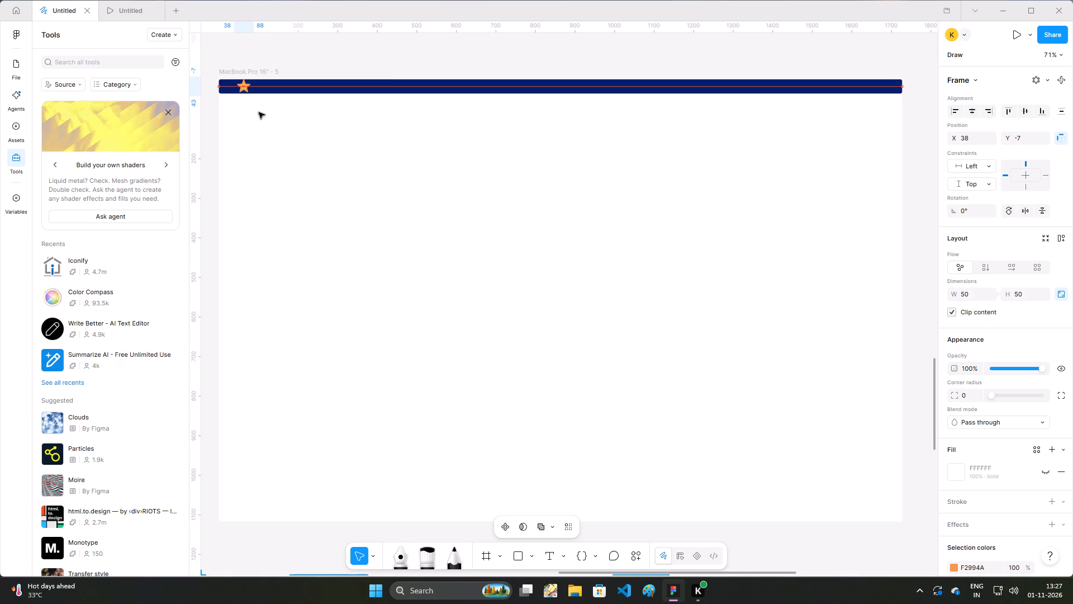
Delete the orange star icon from the navy top bar.
{"action": "left_click", "coordinate": [248, 86]}
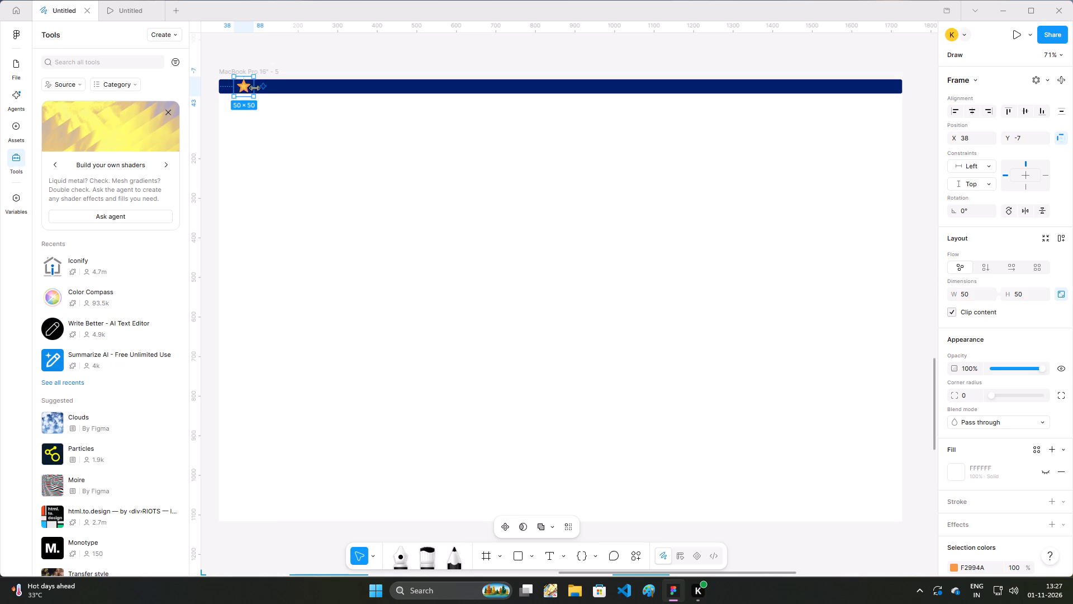
{"action": "key", "text": "Delete"}
Draw a placeholder rectangle about 41 × 36 near the start of the navy bar, at about X 60, Y 0.
{"action": "key", "text": "r"}
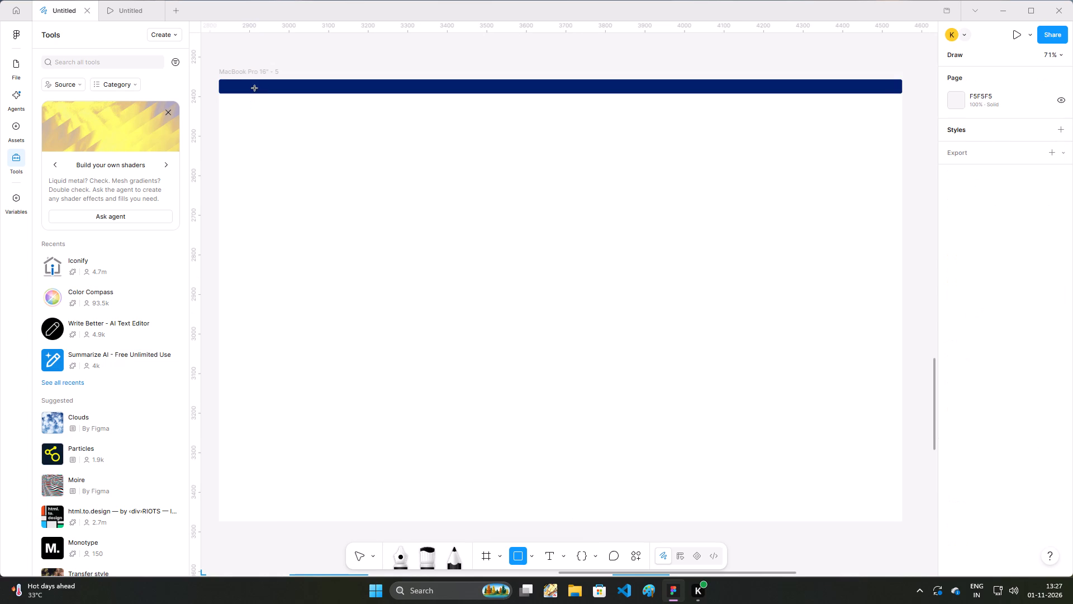
{"action": "left_click_drag", "start_coordinate": [243, 81], "coordinate": [249, 86]}
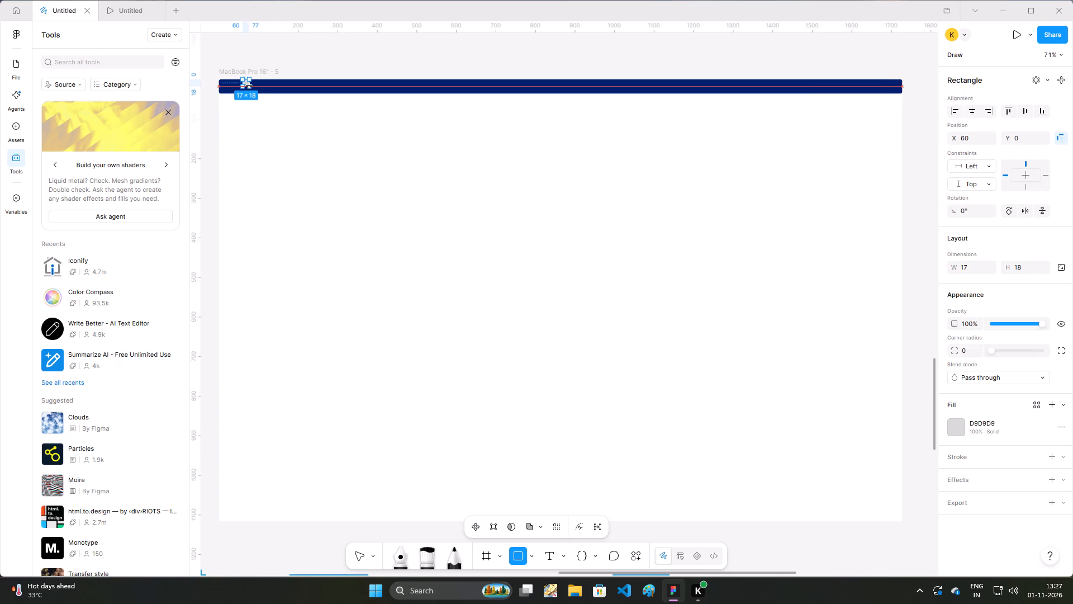
{"action": "left_click_drag", "start_coordinate": [249, 86], "coordinate": [254, 89]}
{"action": "left_click_drag", "start_coordinate": [254, 89], "coordinate": [259, 92]}
{"action": "left_click", "coordinate": [272, 107]}
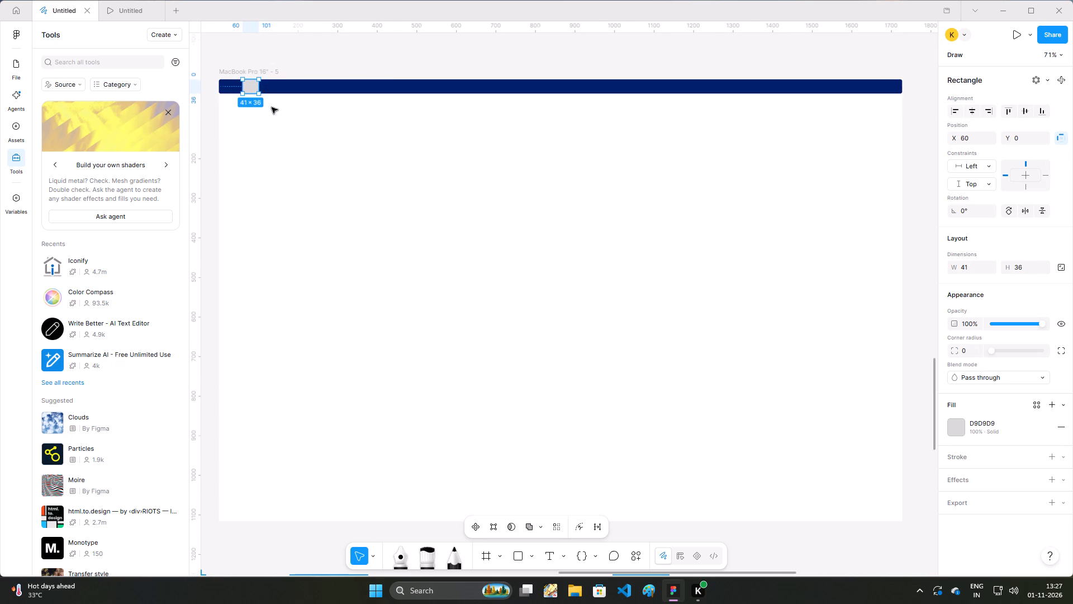
Prompt the AI agent on the placeholder rectangle with "yaha pe ek sahing type ka star".
{"action": "left_click", "coordinate": [255, 88]}
{"action": "left_click", "coordinate": [264, 88]}
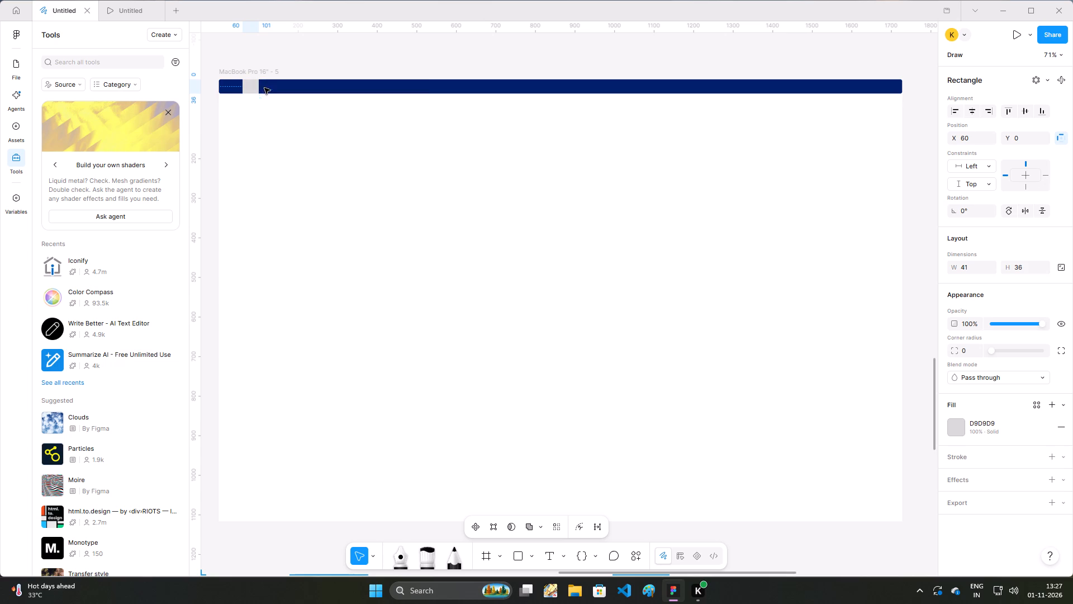
{"action": "type", "text": "yaha"}
{"action": "key", "text": "space"}
{"action": "type", "text": "pe ek s"}
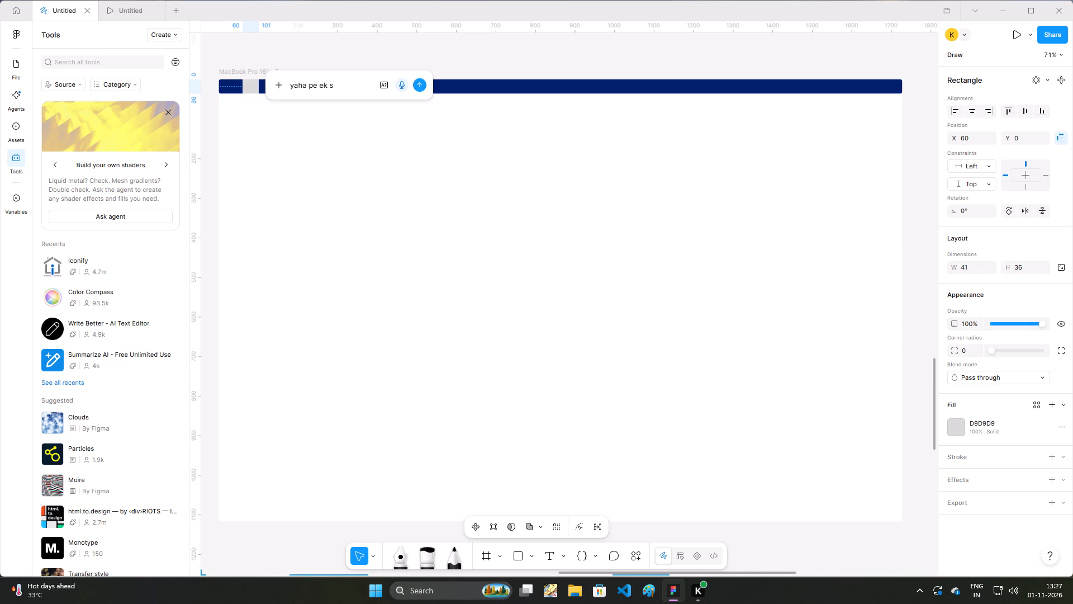
{"action": "type", "text": "him"}
{"action": "key", "text": "BackSpace"}
{"action": "key", "text": "BackSpace"}
{"action": "key", "text": "a"}
{"action": "key", "text": "BackSpace"}
{"action": "key", "text": "BackSpace"}
{"action": "key", "text": "a"}
{"action": "type", "text": "hing"}
{"action": "key", "text": "space"}
{"action": "type", "text": "type ka"}
{"action": "key", "text": "space"}
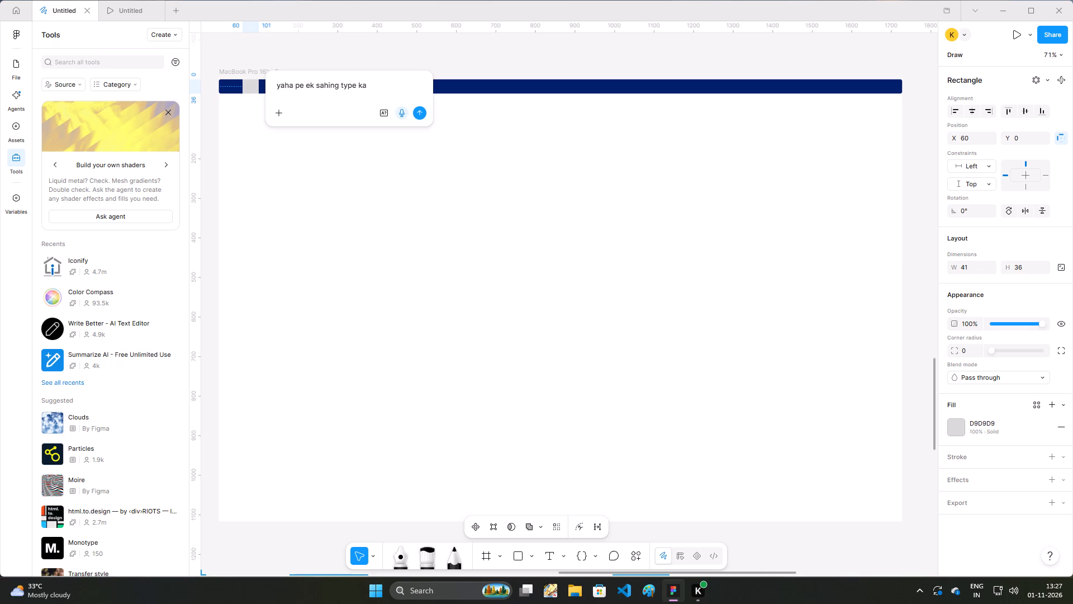
{"action": "key", "text": "s"}
{"action": "type", "text": "tar"}
{"action": "key", "text": "Return"}
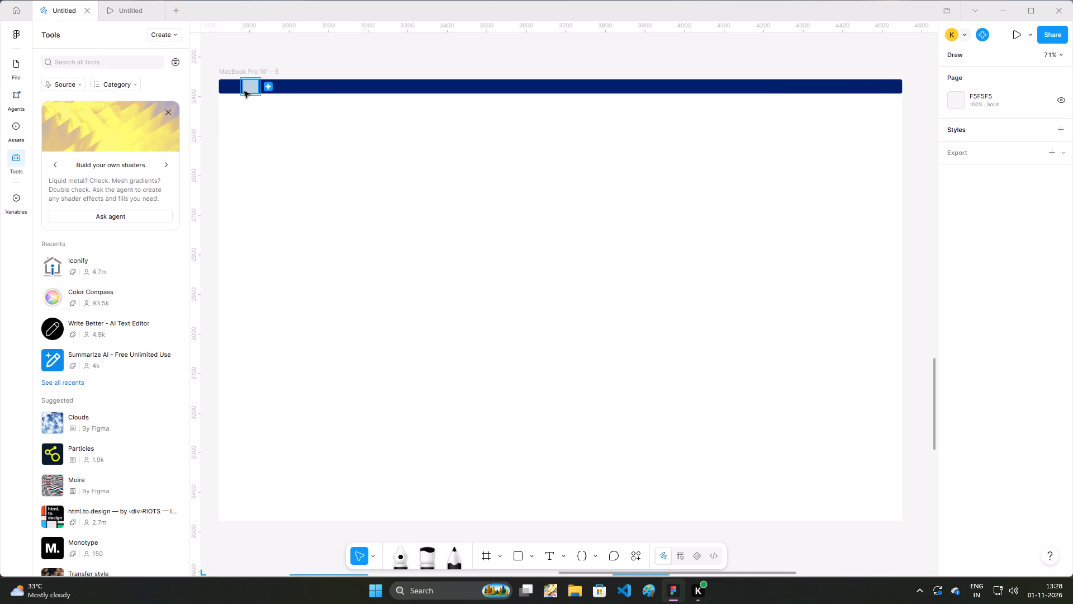
Add the white text "Free Shipping" on the navy bar just after the star placeholder, at about X 143, Y 7.
{"action": "key", "text": "t"}
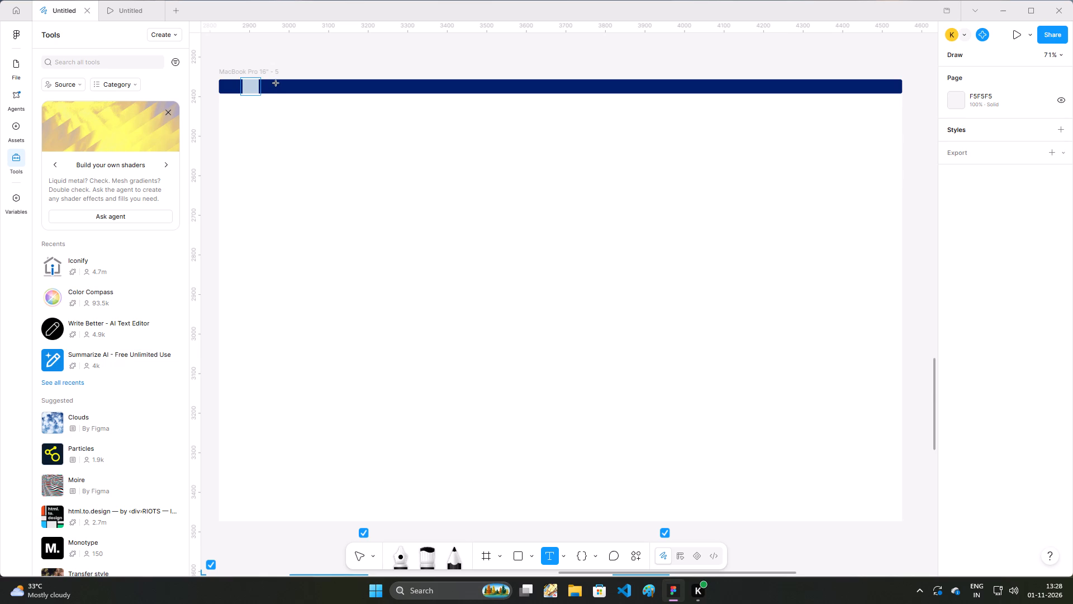
{"action": "left_click", "coordinate": [276, 82]}
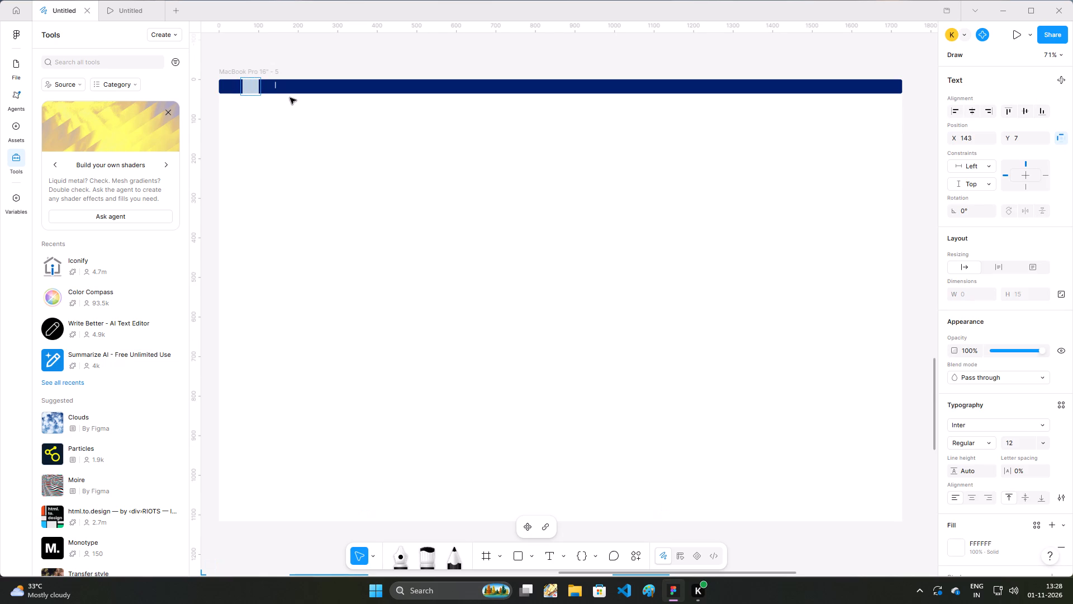
{"action": "type", "text": "free"}
{"action": "key", "text": "space"}
{"action": "type", "text": "shippi"}
{"action": "type", "text": "ng"}
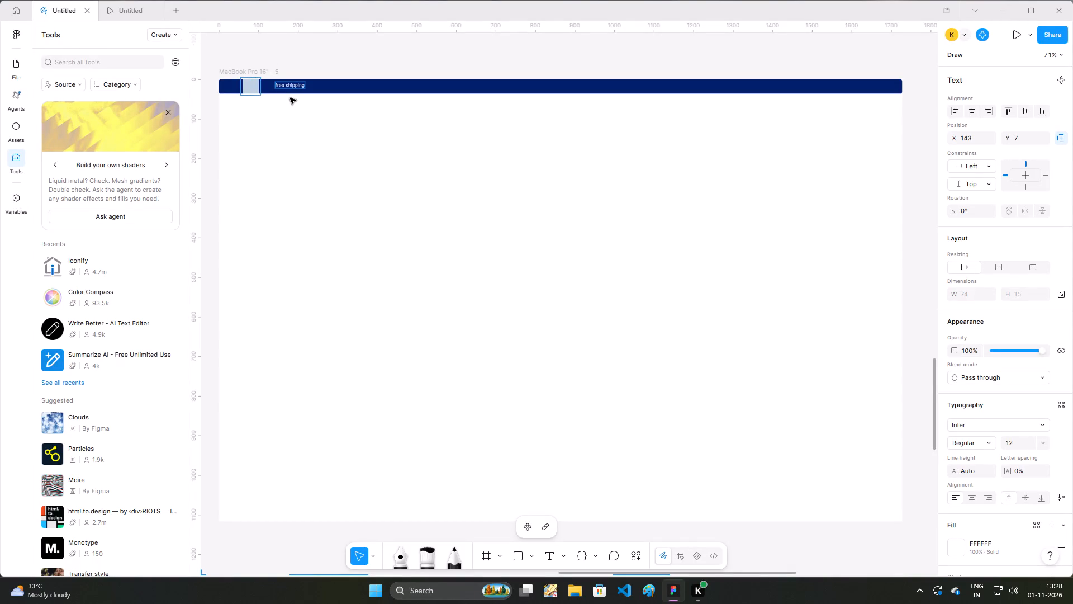
{"action": "key", "text": "space"}
{"action": "key", "text": "BackSpace"}
{"action": "key", "text": "BackSpace"}
{"action": "key", "text": "BackSpace"}
{"action": "key", "text": "BackSpace"}
{"action": "key", "text": "BackSpace"}
{"action": "key", "text": "BackSpace"}
{"action": "key", "text": "BackSpace"}
{"action": "key", "text": "BackSpace"}
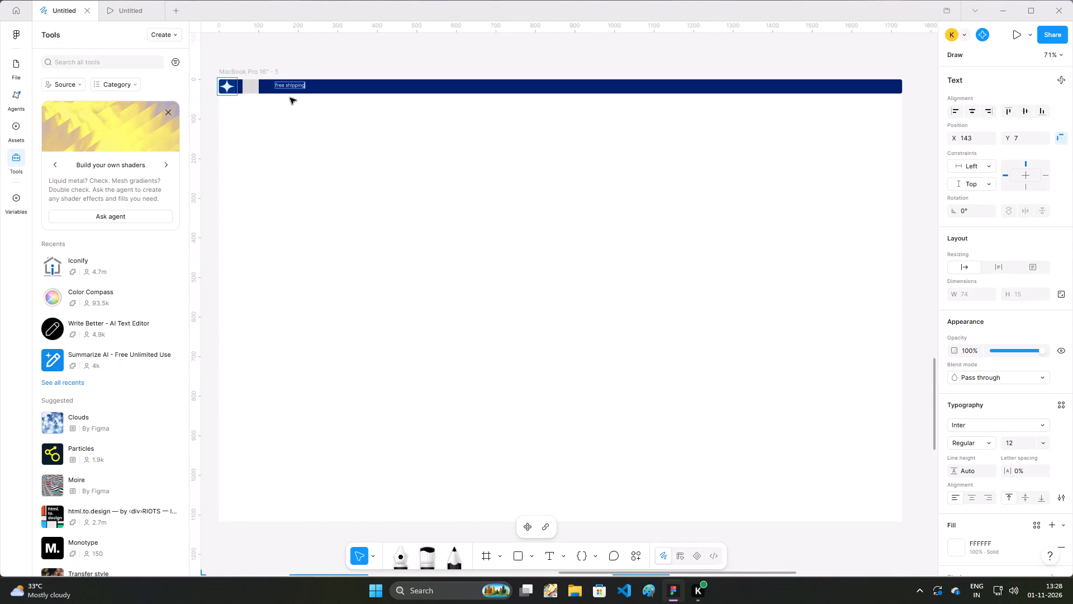
{"action": "key", "text": "BackSpace"}
{"action": "key", "text": "BackSpace"}
{"action": "key", "text": "BackSpace"}
{"action": "key", "text": "BackSpace"}
{"action": "key", "text": "BackSpace"}
{"action": "key", "text": "BackSpace"}
{"action": "key", "text": "BackSpace"}
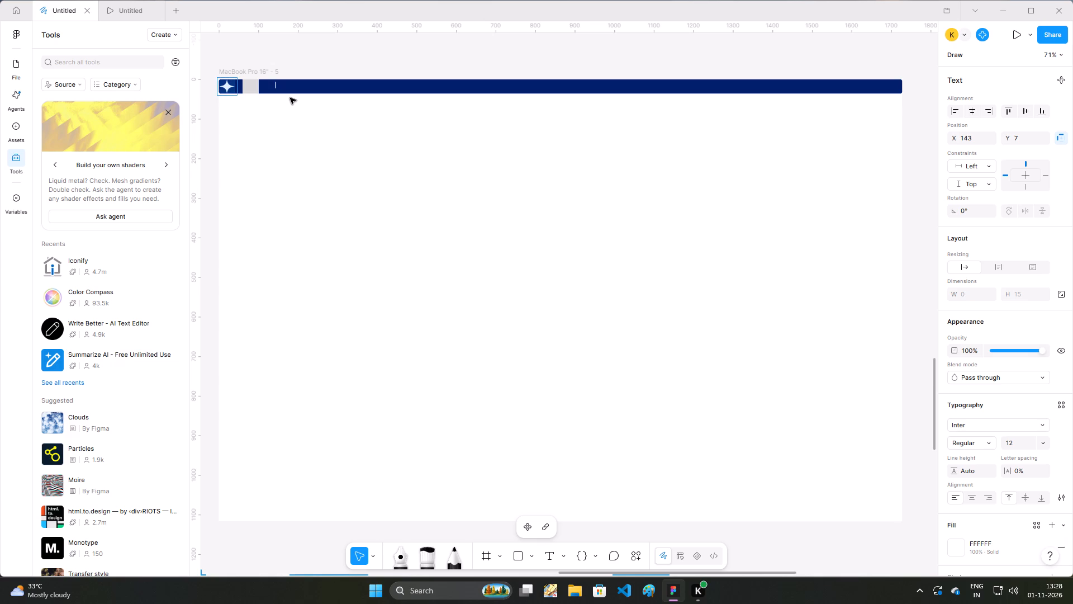
{"action": "key", "text": "f"}
{"action": "type", "text": "ree"}
{"action": "key", "text": "space"}
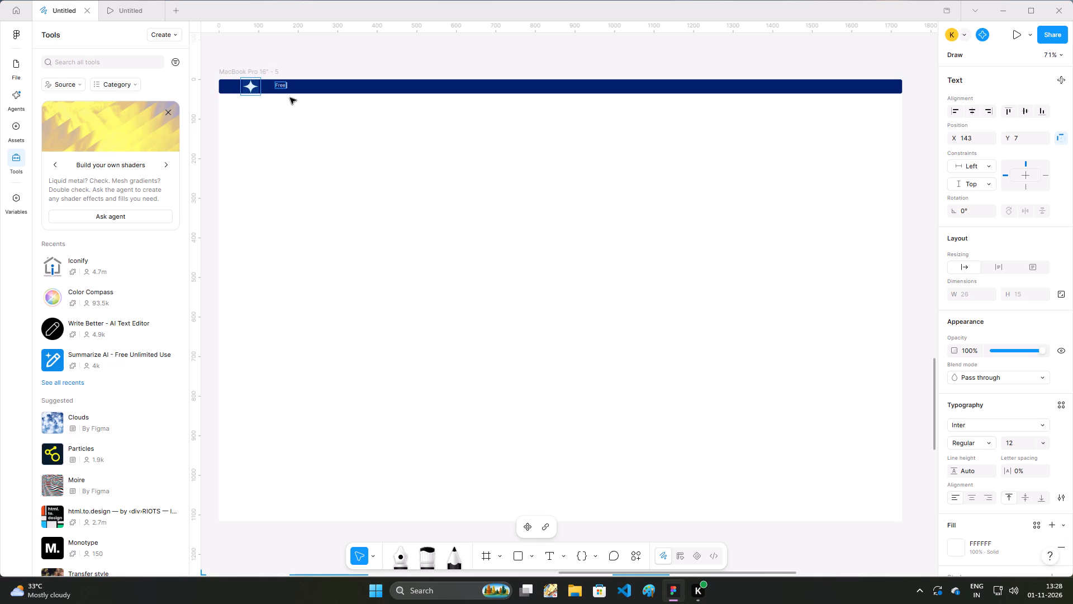
{"action": "key", "text": "s"}
{"action": "key", "text": "h"}
{"action": "type", "text": "ipping"}
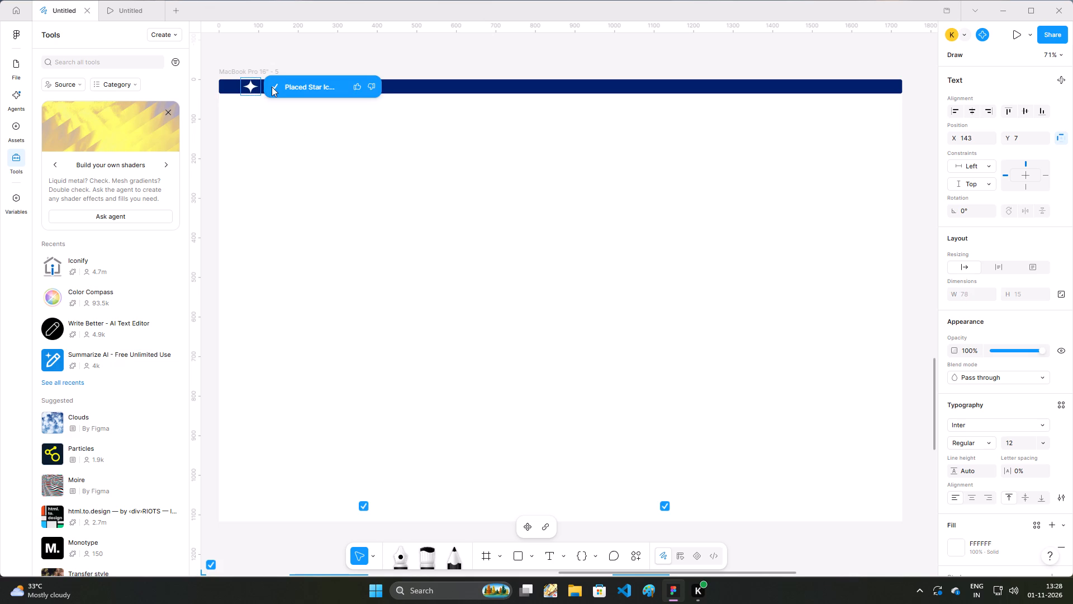
Move the generated shining star along the navy bar to about X 44, Y -3.
{"action": "left_click", "coordinate": [272, 87]}
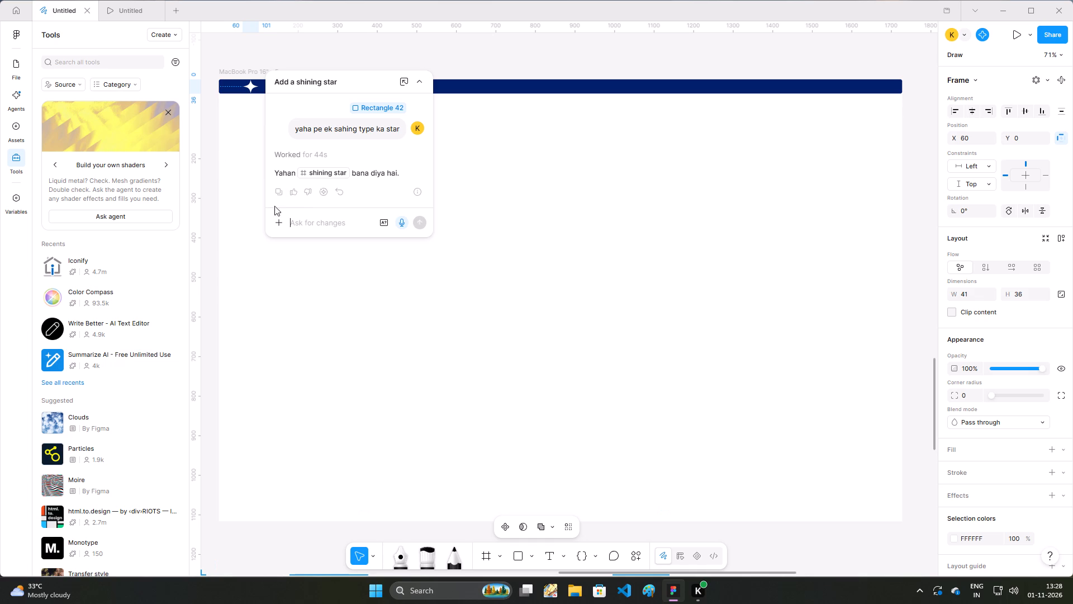
{"action": "left_click", "coordinate": [226, 194]}
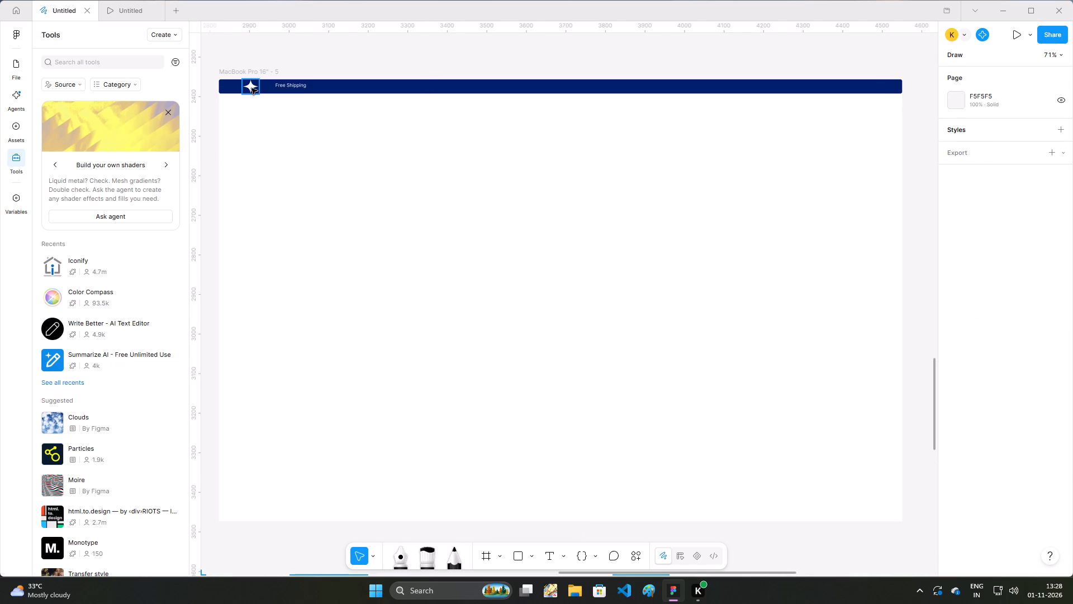
{"action": "left_click_drag", "start_coordinate": [251, 88], "coordinate": [245, 87]}
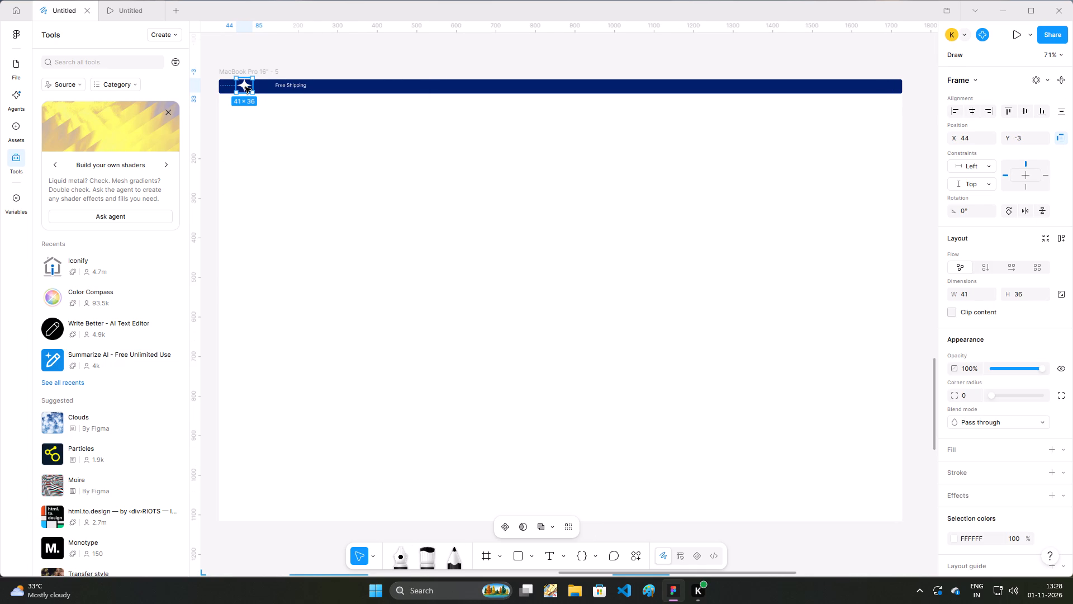
Recolour the shining star bright yellow, F7FF0B.
{"action": "left_click", "coordinate": [956, 538]}
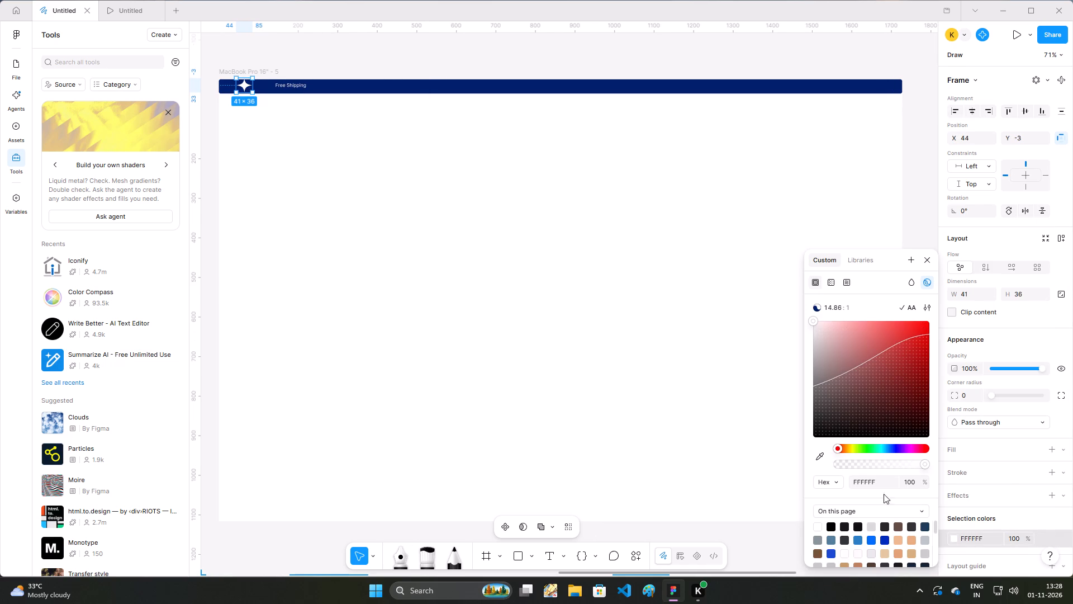
{"action": "left_click", "coordinate": [854, 450]}
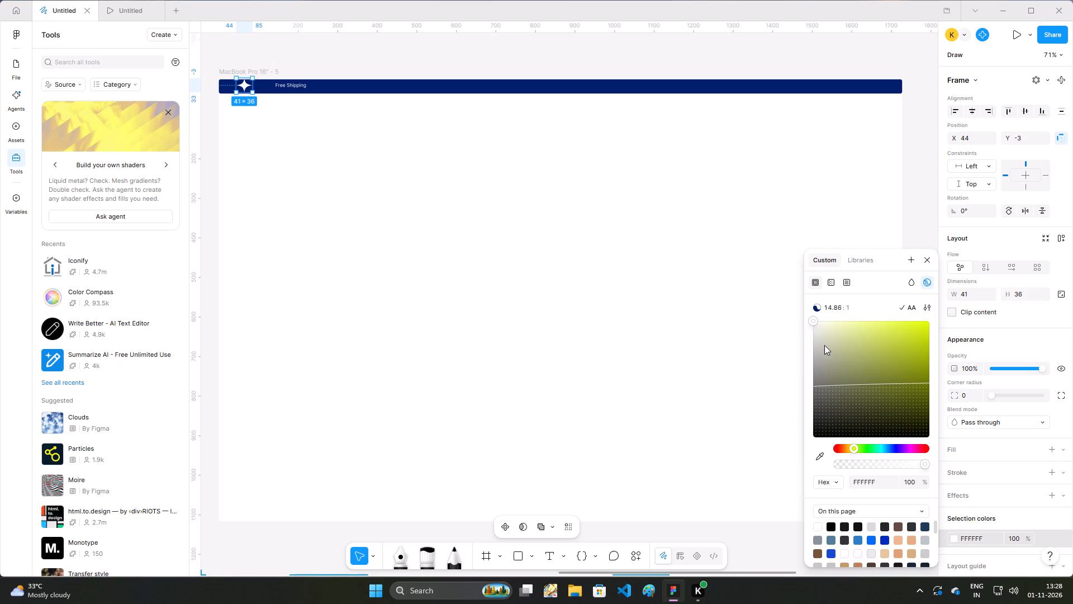
{"action": "left_click_drag", "start_coordinate": [854, 446], "coordinate": [867, 447]}
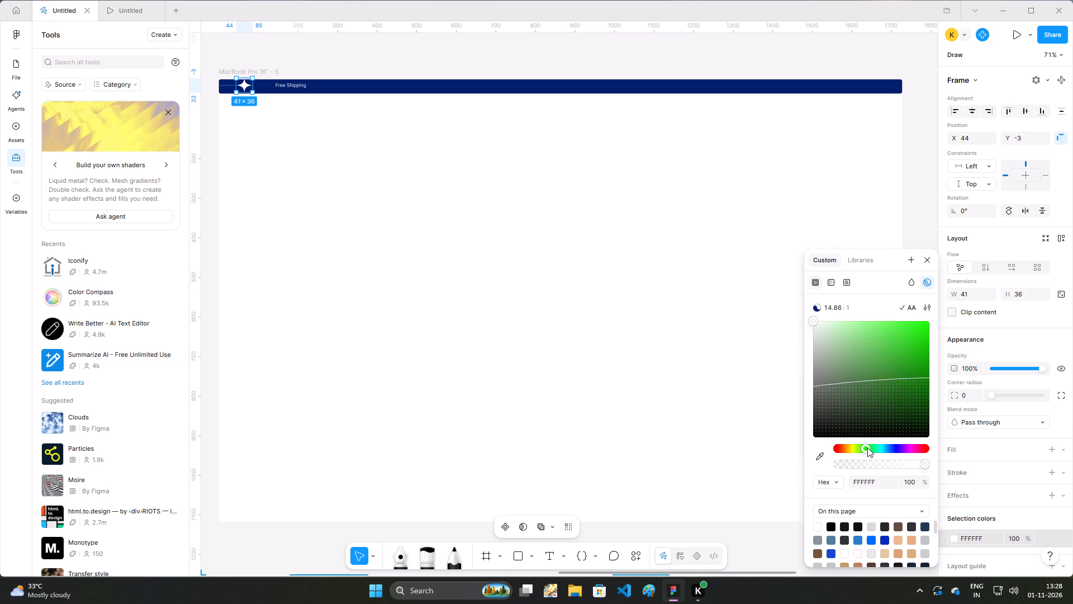
{"action": "left_click_drag", "start_coordinate": [867, 447], "coordinate": [860, 451]}
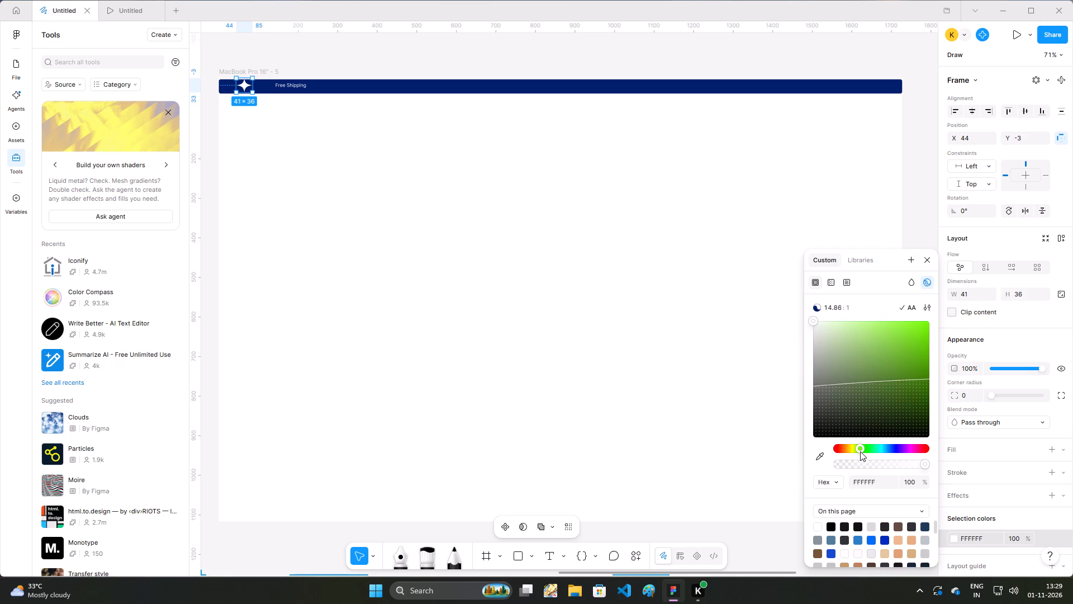
{"action": "left_click_drag", "start_coordinate": [860, 451], "coordinate": [853, 459]}
{"action": "left_click_drag", "start_coordinate": [811, 322], "coordinate": [839, 334]}
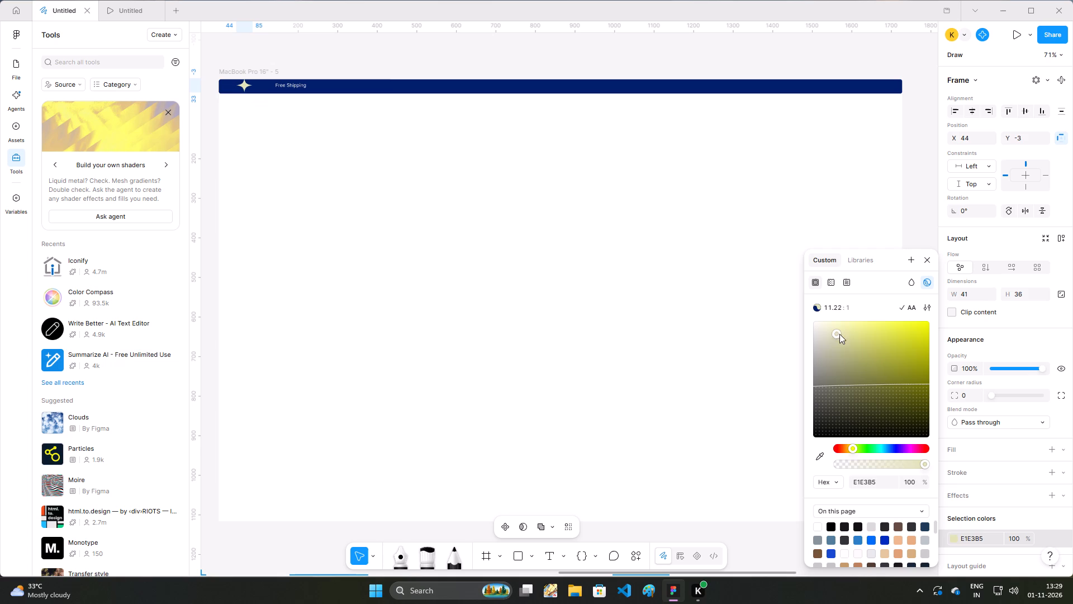
{"action": "left_click_drag", "start_coordinate": [839, 334], "coordinate": [920, 313]}
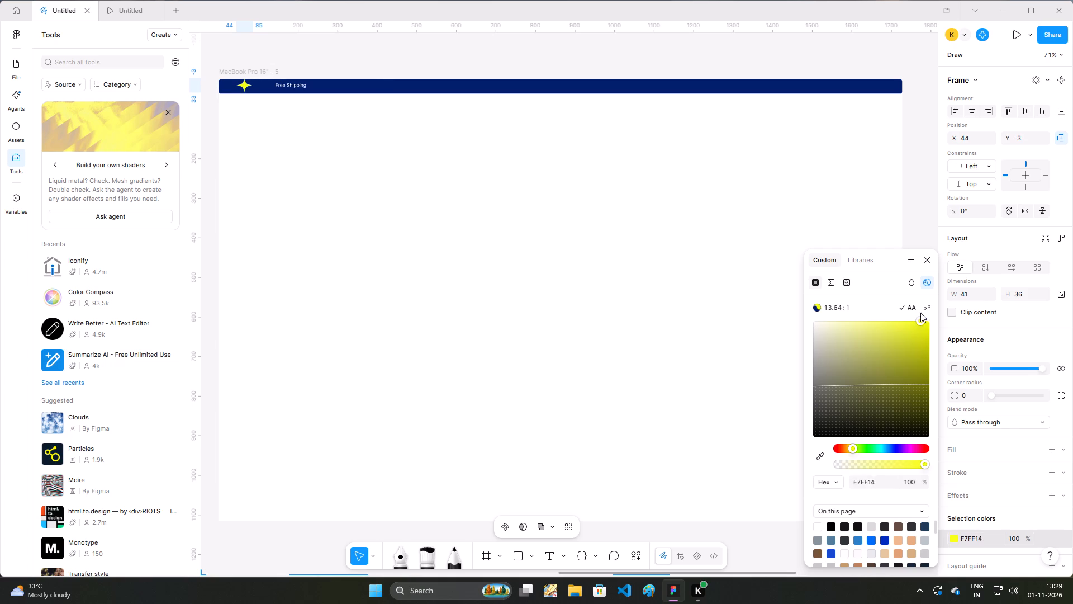
{"action": "left_click_drag", "start_coordinate": [920, 313], "coordinate": [924, 303]}
Resize the yellow star's frame on the navy bar to 38 wide by 38 high.
{"action": "left_click", "coordinate": [751, 433]}
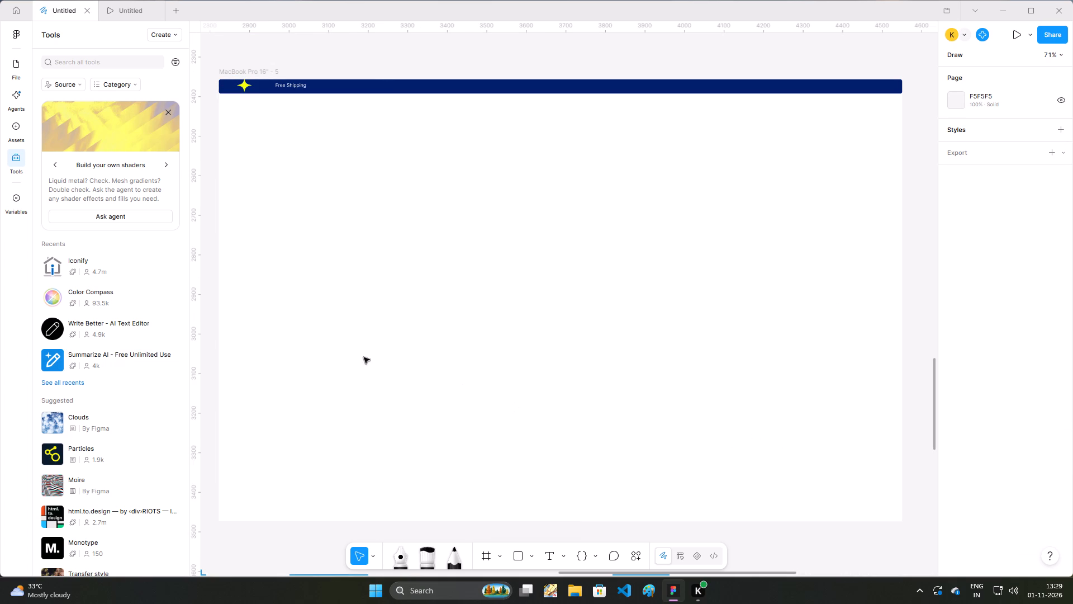
{"action": "left_click", "coordinate": [246, 87]}
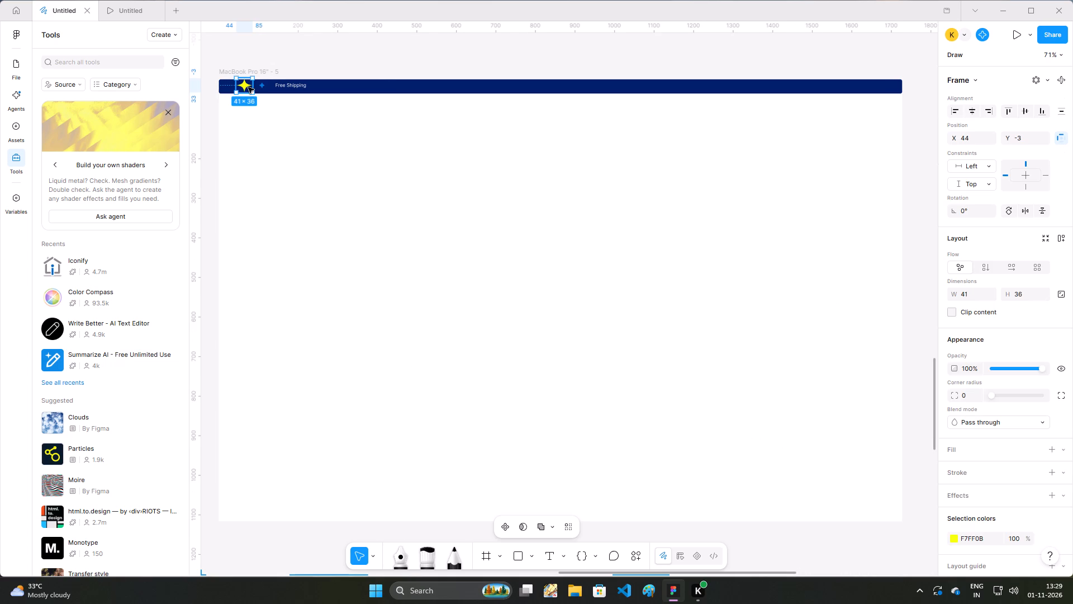
{"action": "left_click_drag", "start_coordinate": [971, 287], "coordinate": [536, 299]}
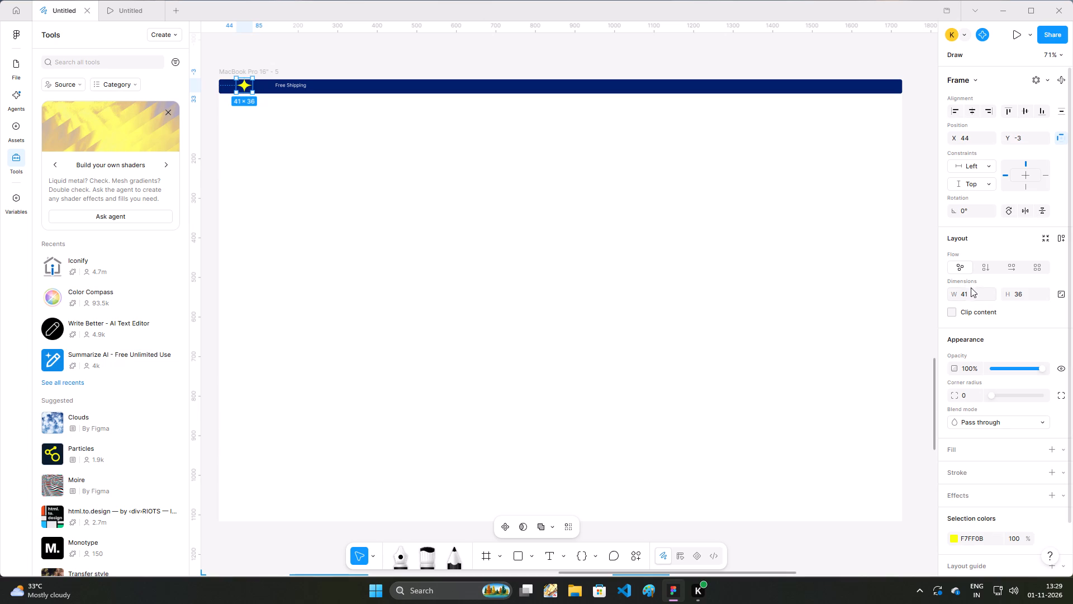
{"action": "left_click_drag", "start_coordinate": [971, 287], "coordinate": [536, 299]}
{"action": "double_click", "coordinate": [970, 293]}
{"action": "type", "text": "38"}
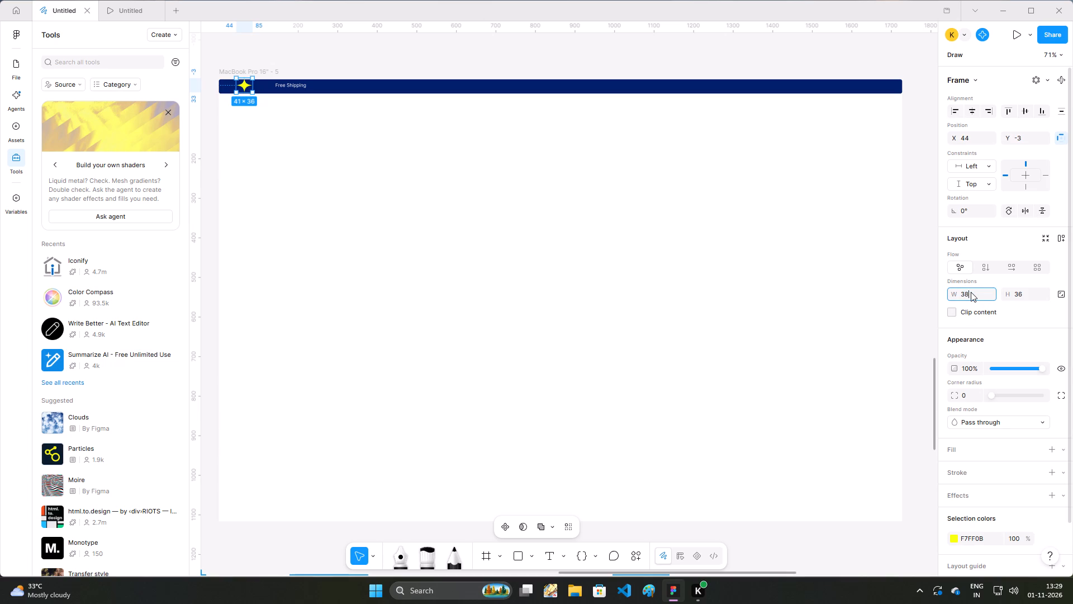
{"action": "key", "text": "Return"}
{"action": "double_click", "coordinate": [1030, 294]}
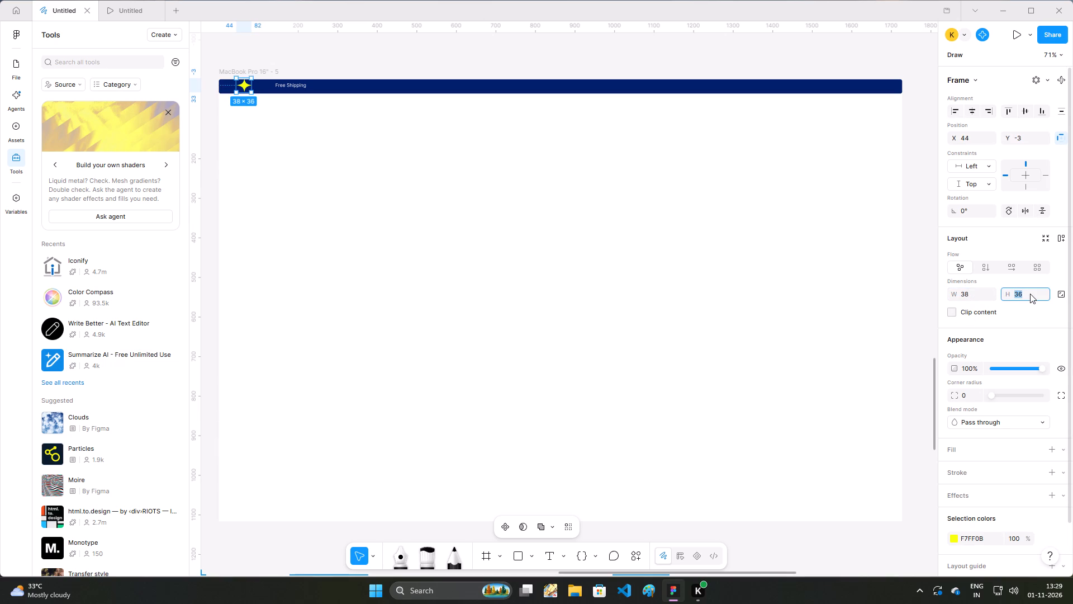
{"action": "type", "text": "38"}
{"action": "key", "text": "Return"}
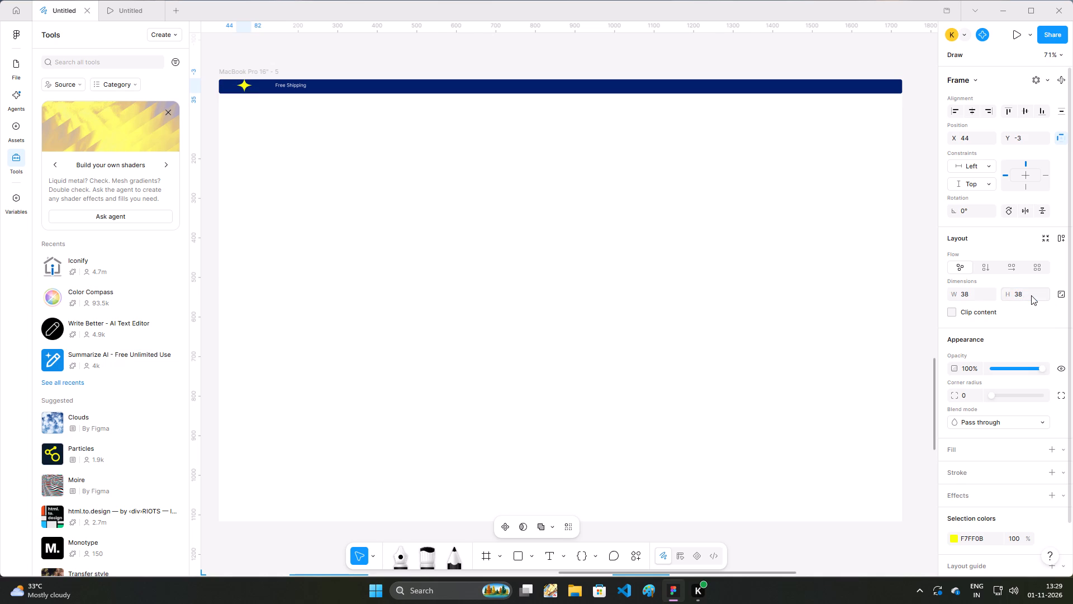
Nudge the star group inside its frame down to Y 3.
{"action": "key", "text": "Return"}
{"action": "key", "text": "Return"}
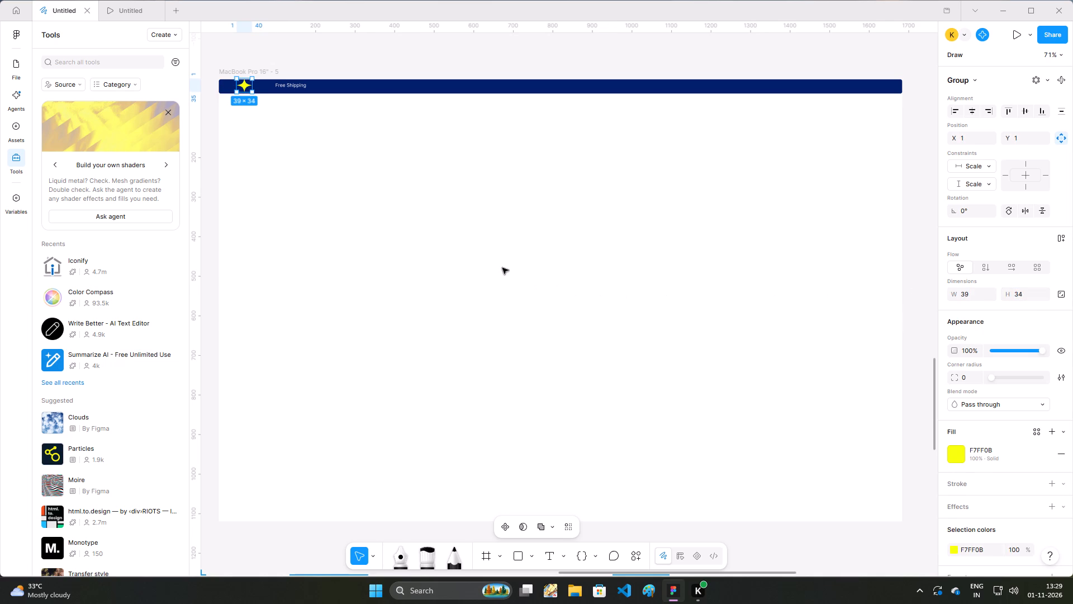
{"action": "key", "text": "Down"}
{"action": "key", "text": "Down"}
{"action": "key", "text": "Up"}
{"action": "key", "text": "Down"}
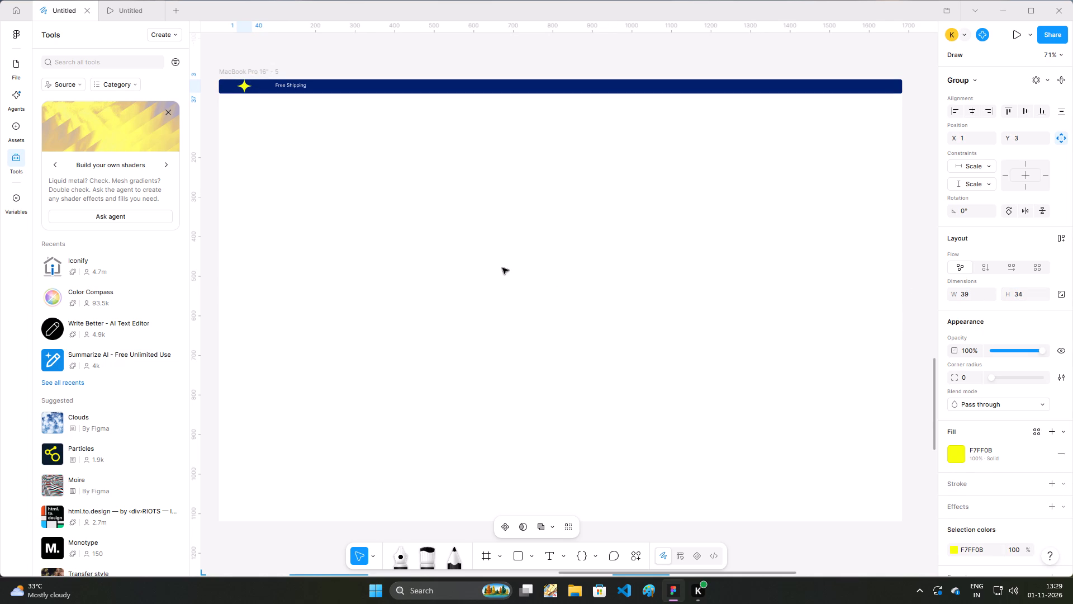
{"action": "left_click", "coordinate": [346, 197]}
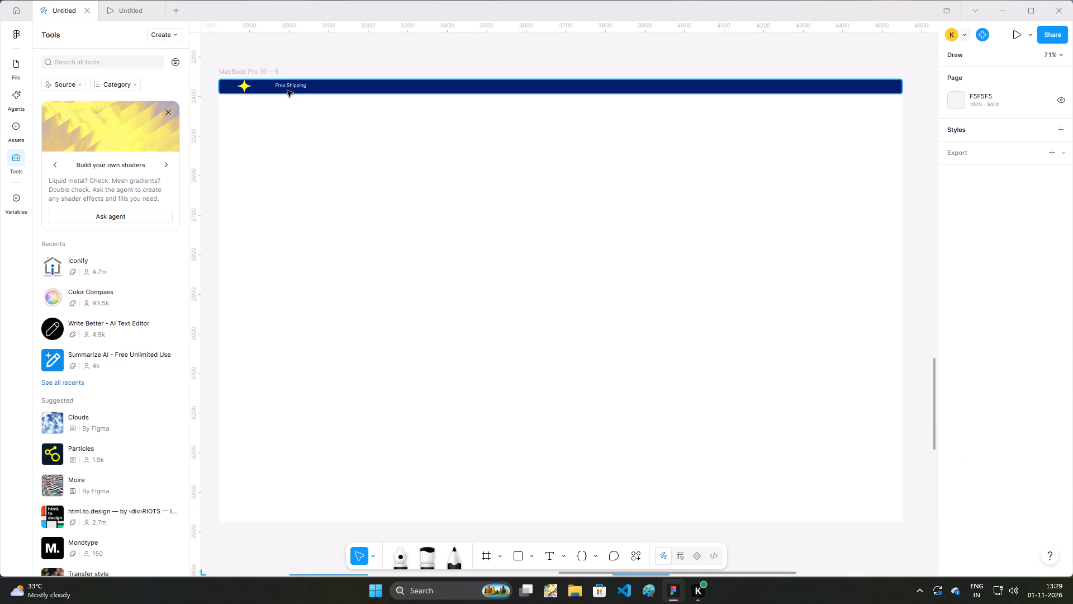
Move the "Free Shipping" text closer to the star, to about X 106, Y 10.
{"action": "left_click", "coordinate": [287, 91]}
{"action": "left_click", "coordinate": [290, 85]}
{"action": "left_click_drag", "start_coordinate": [290, 86], "coordinate": [281, 89]}
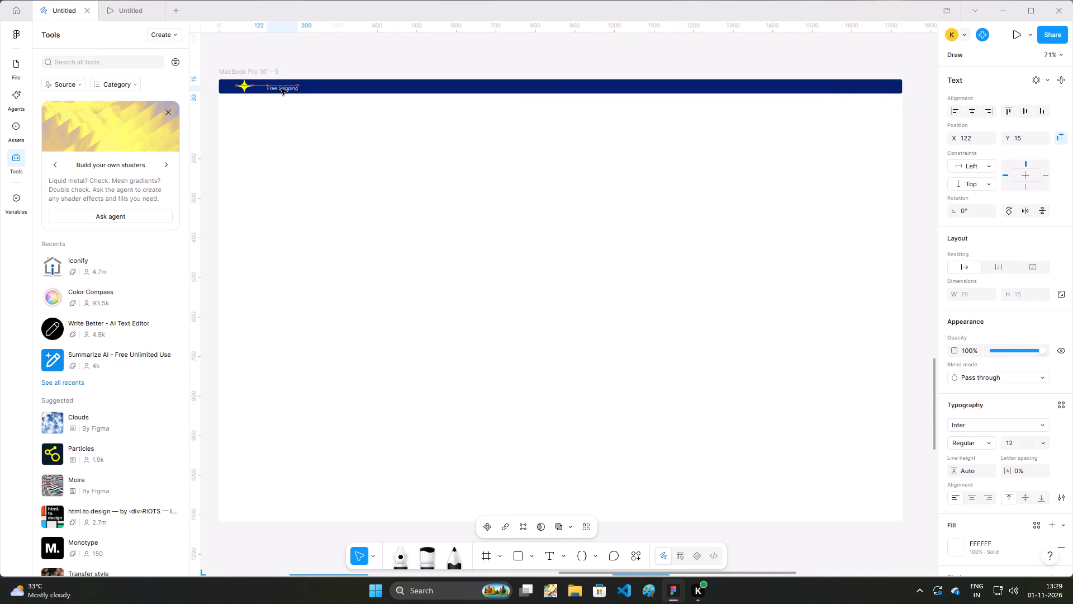
{"action": "left_click_drag", "start_coordinate": [281, 89], "coordinate": [276, 87]}
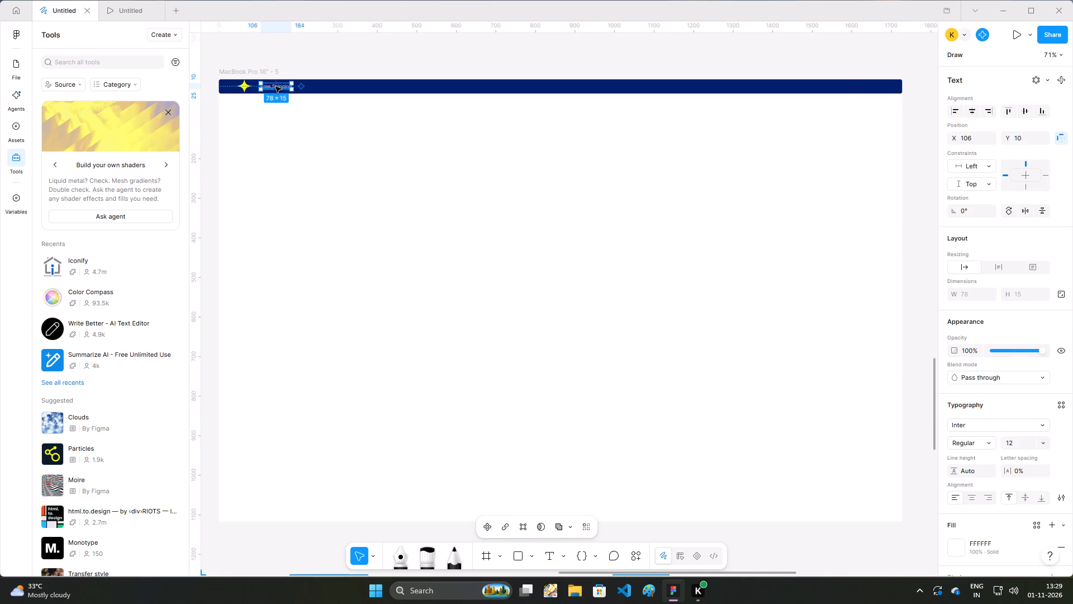
Extend the navy bar text to read "Free Shipping on order above $999".
{"action": "double_click", "coordinate": [284, 84]}
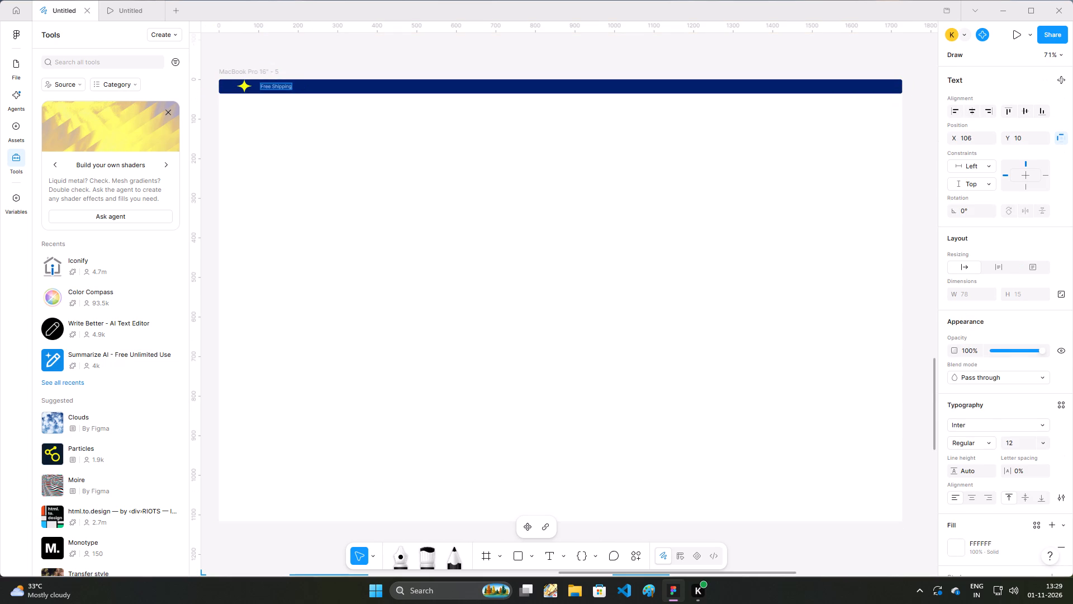
{"action": "left_click", "coordinate": [288, 87]}
{"action": "key", "text": "Right"}
{"action": "key", "text": "Right"}
{"action": "key", "text": "space"}
{"action": "type", "text": "on"}
{"action": "key", "text": "space"}
{"action": "type", "text": "order"}
{"action": "key", "text": "space"}
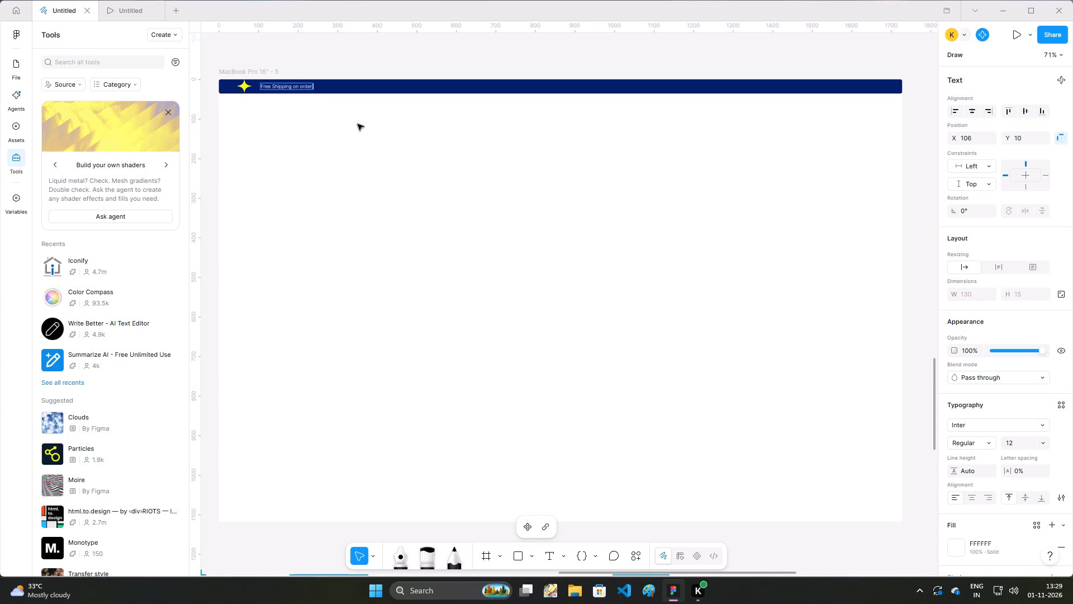
{"action": "type", "text": "abo"}
{"action": "type", "text": "ve"}
{"action": "key", "text": "space"}
{"action": "key", "text": "shift+dollar"}
{"action": "type", "text": "999"}
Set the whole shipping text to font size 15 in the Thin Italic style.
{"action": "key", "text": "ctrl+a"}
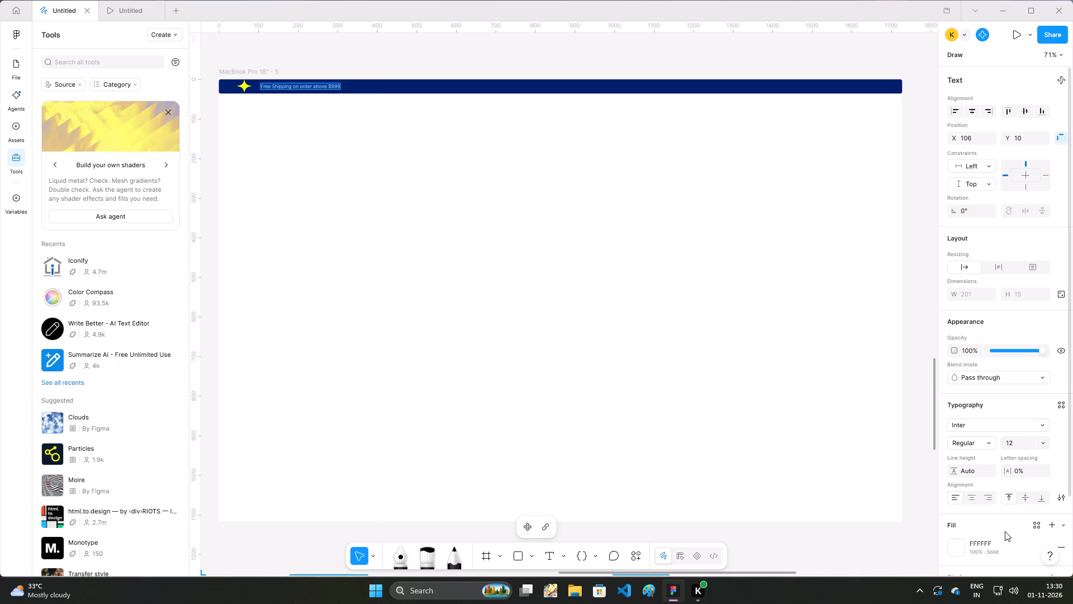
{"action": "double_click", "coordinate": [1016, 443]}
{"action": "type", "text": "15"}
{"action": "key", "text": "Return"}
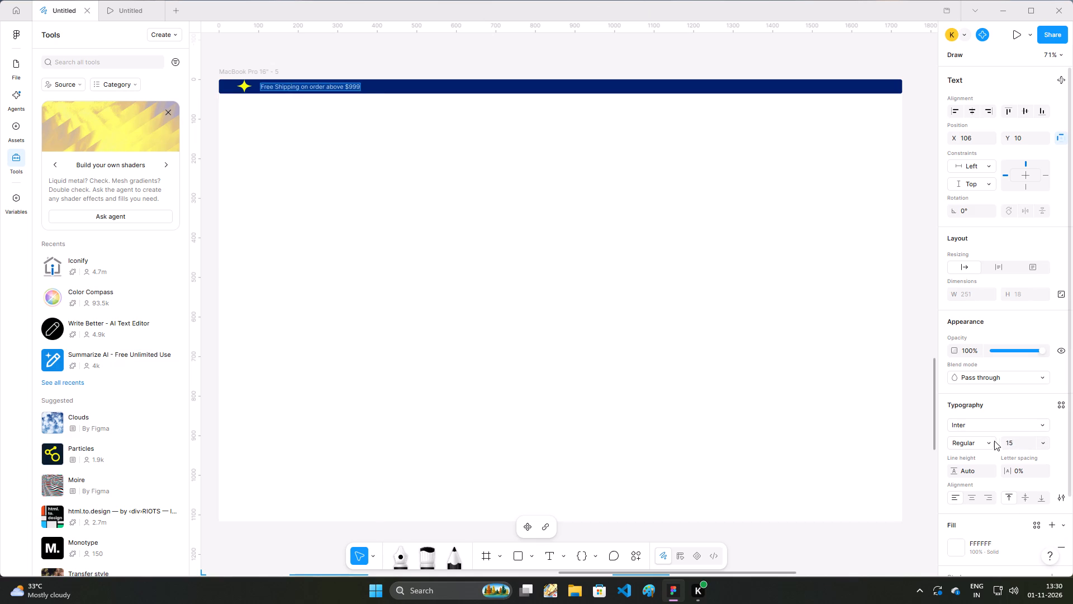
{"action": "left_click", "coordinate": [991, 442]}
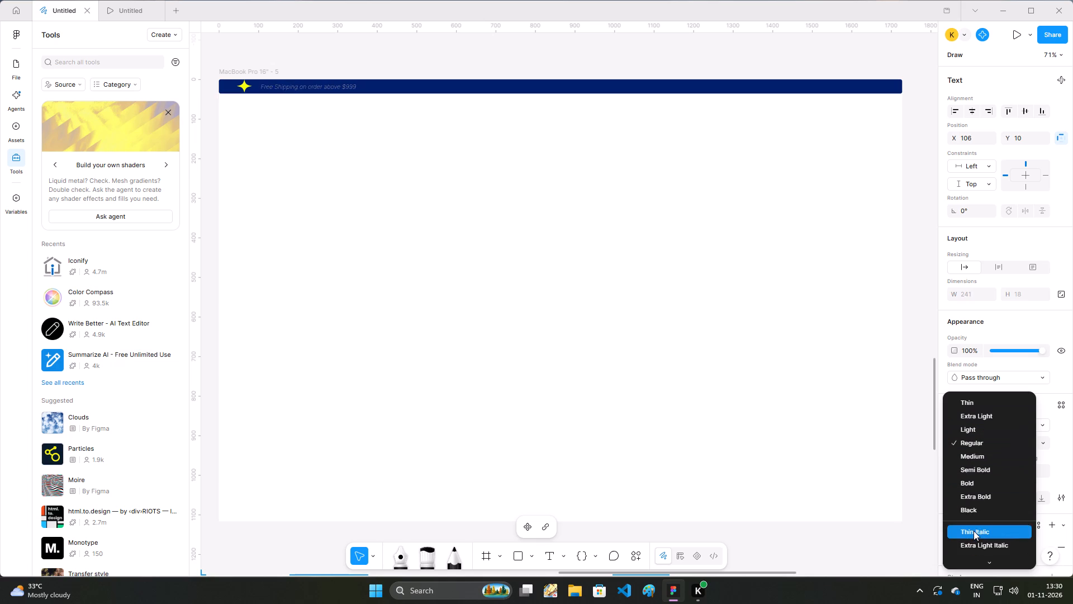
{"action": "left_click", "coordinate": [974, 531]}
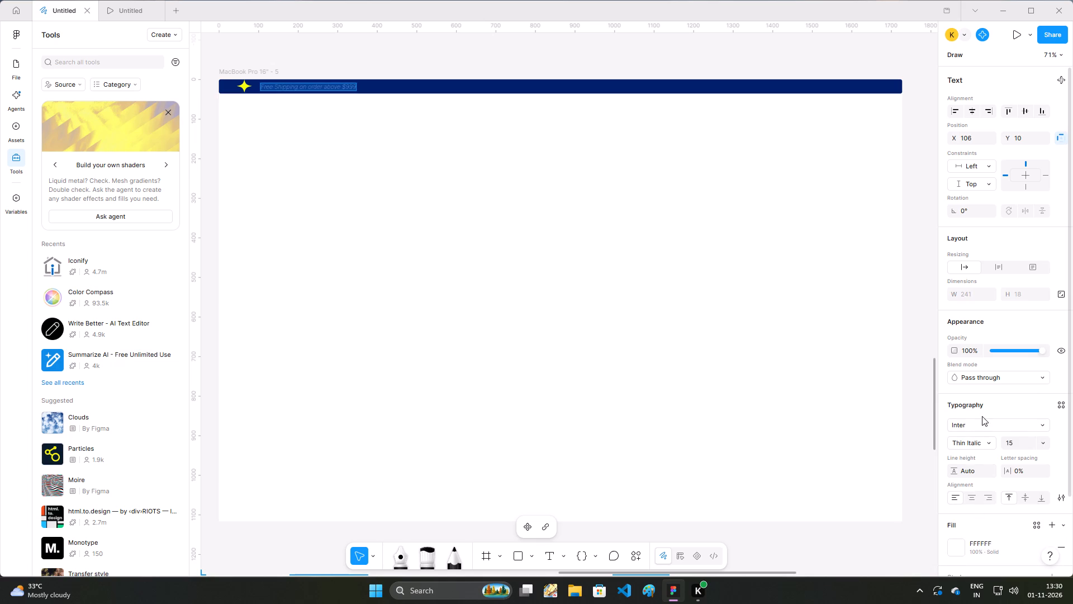
Change the shipping text's font to Jaldi Bold at size 17.
{"action": "left_click", "coordinate": [984, 423]}
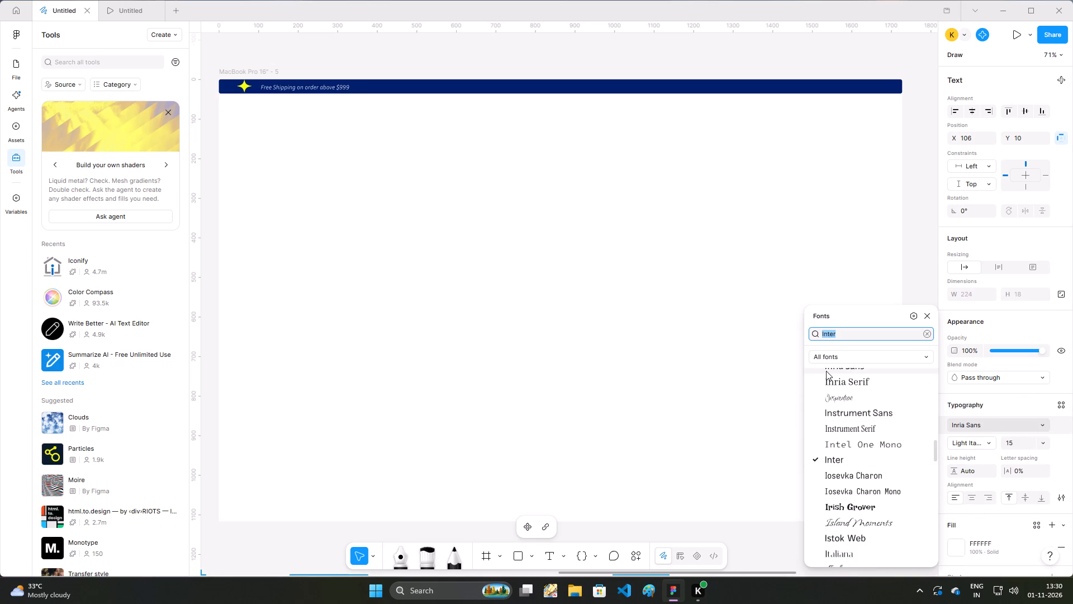
{"action": "scroll", "coordinate": [854, 413], "scroll_direction": "down", "scroll_amount": 1}
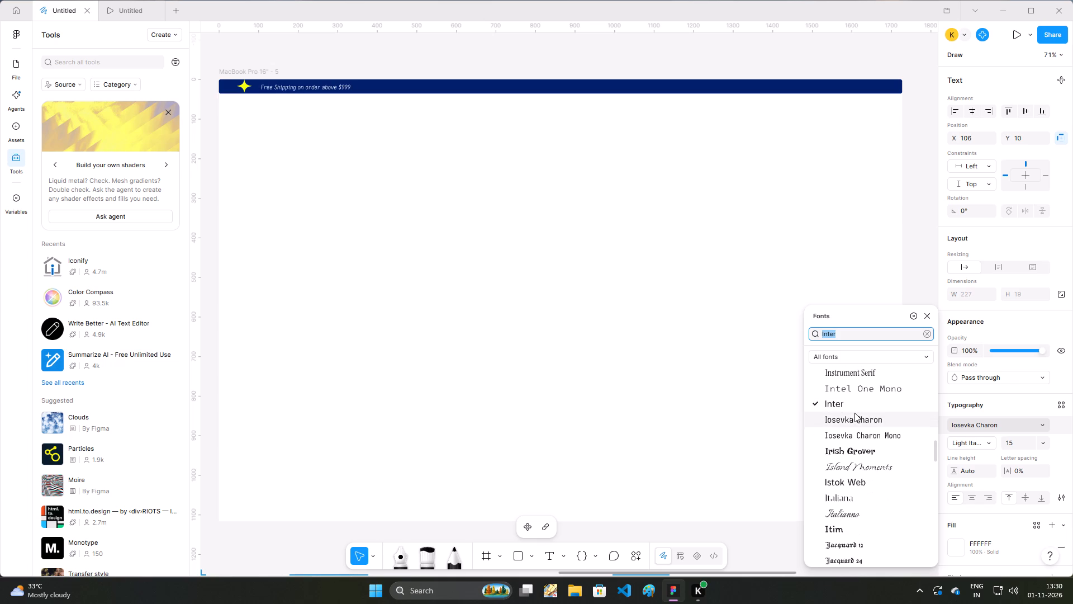
{"action": "scroll", "coordinate": [853, 414], "scroll_direction": "down", "scroll_amount": 4}
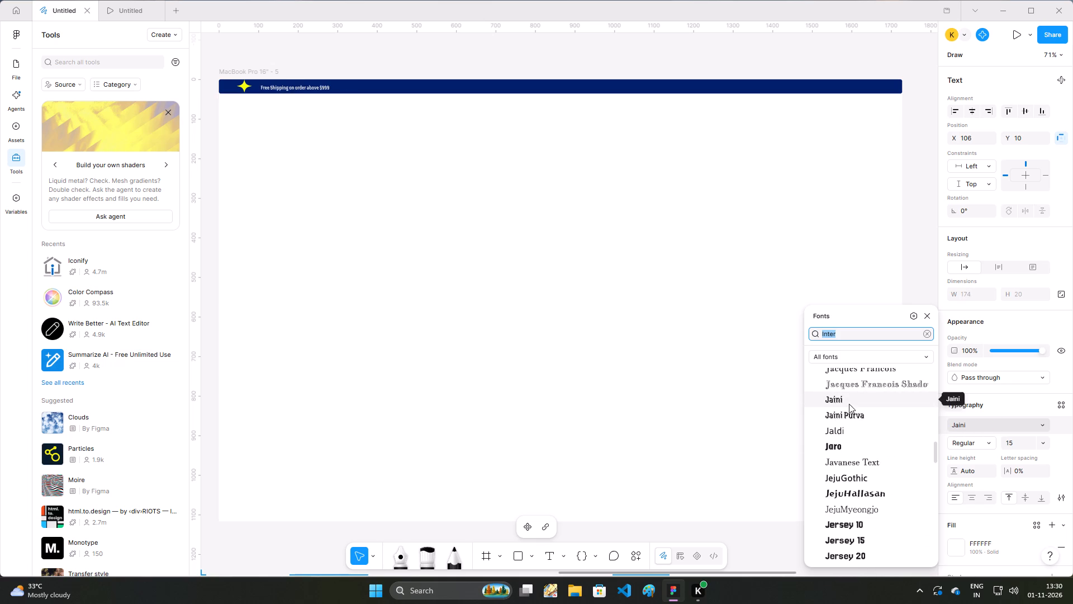
{"action": "left_click", "coordinate": [846, 435]}
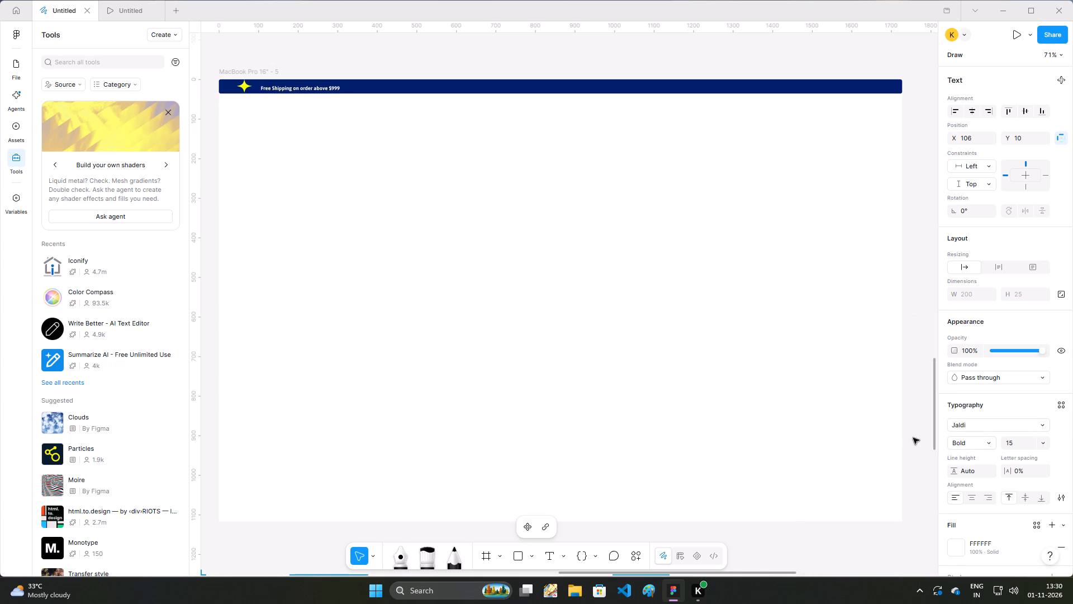
{"action": "double_click", "coordinate": [1018, 445]}
{"action": "key", "text": "1"}
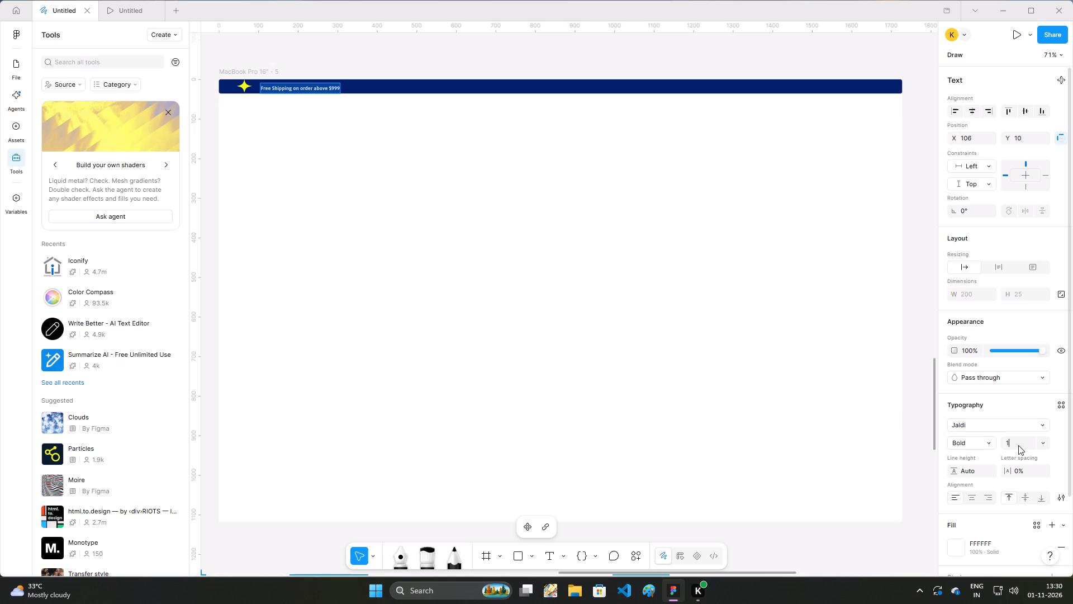
{"action": "key", "text": "7"}
{"action": "key", "text": "Return"}
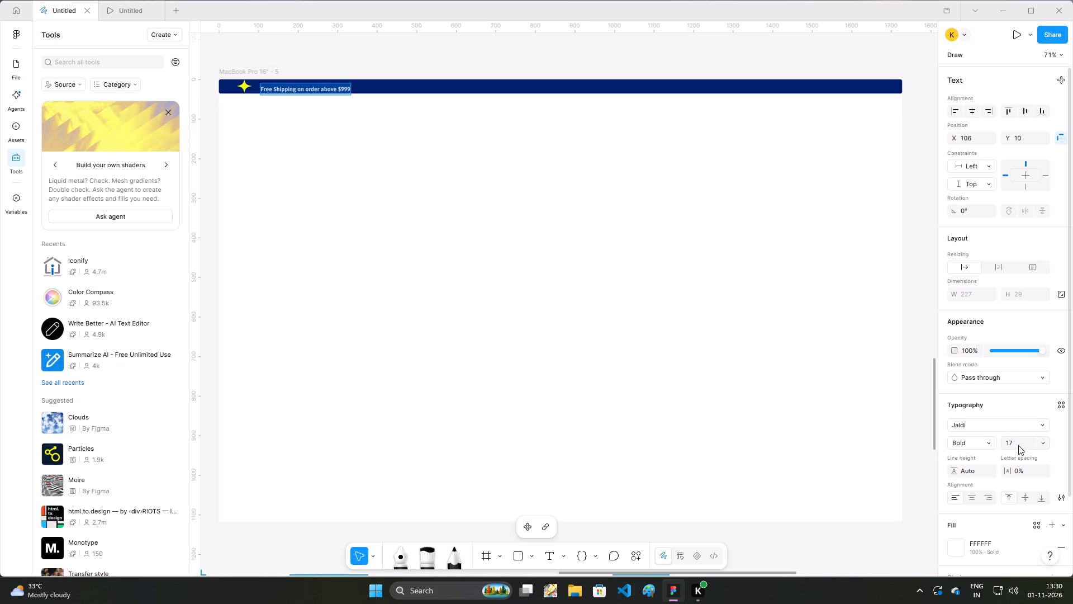
Nudge the shipping text up and slightly towards the star, to X 103, Y 4.
{"action": "key", "text": "Up"}
{"action": "key", "text": "Up"}
{"action": "key", "text": "Up"}
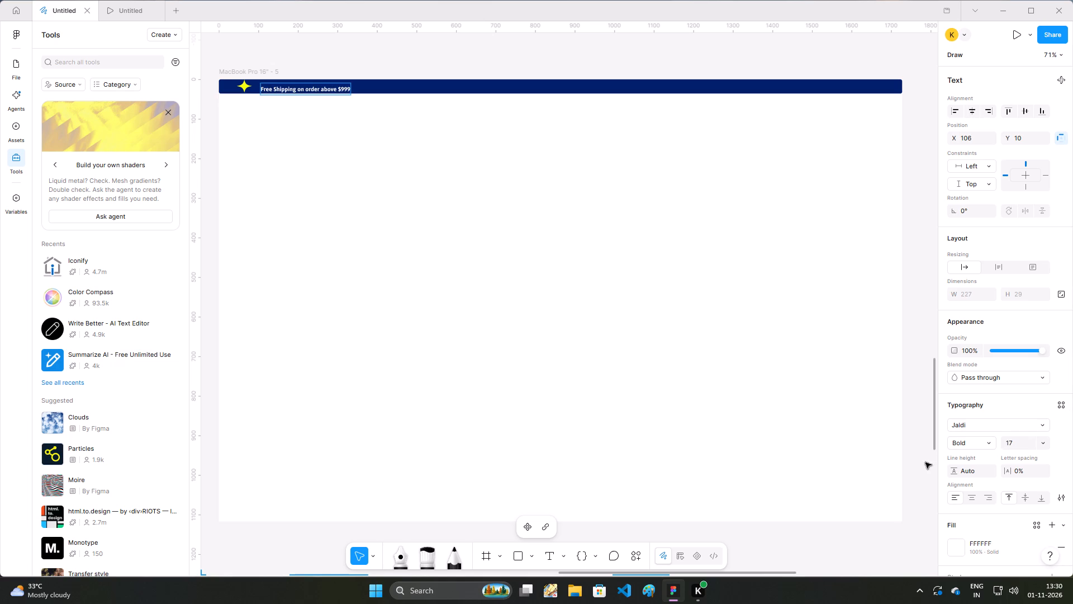
{"action": "left_click", "coordinate": [702, 449]}
{"action": "key", "text": "Up"}
{"action": "key", "text": "Up"}
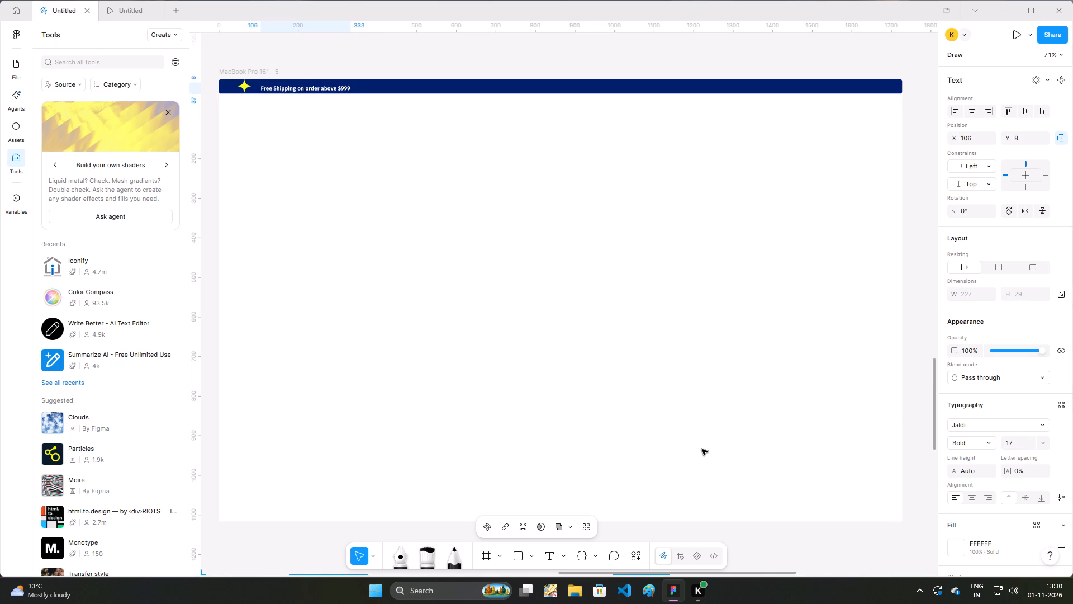
{"action": "key", "text": "Up"}
{"action": "key", "text": "Left"}
{"action": "key", "text": "Left"}
{"action": "key", "text": "Up"}
{"action": "key", "text": "Up"}
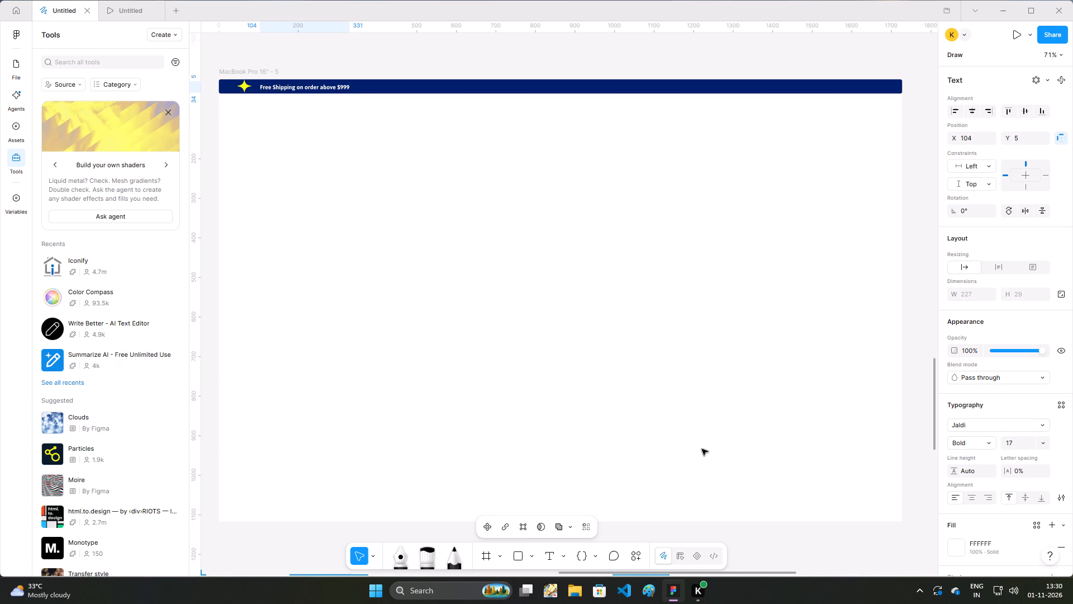
{"action": "key", "text": "Left"}
{"action": "key", "text": "Up"}
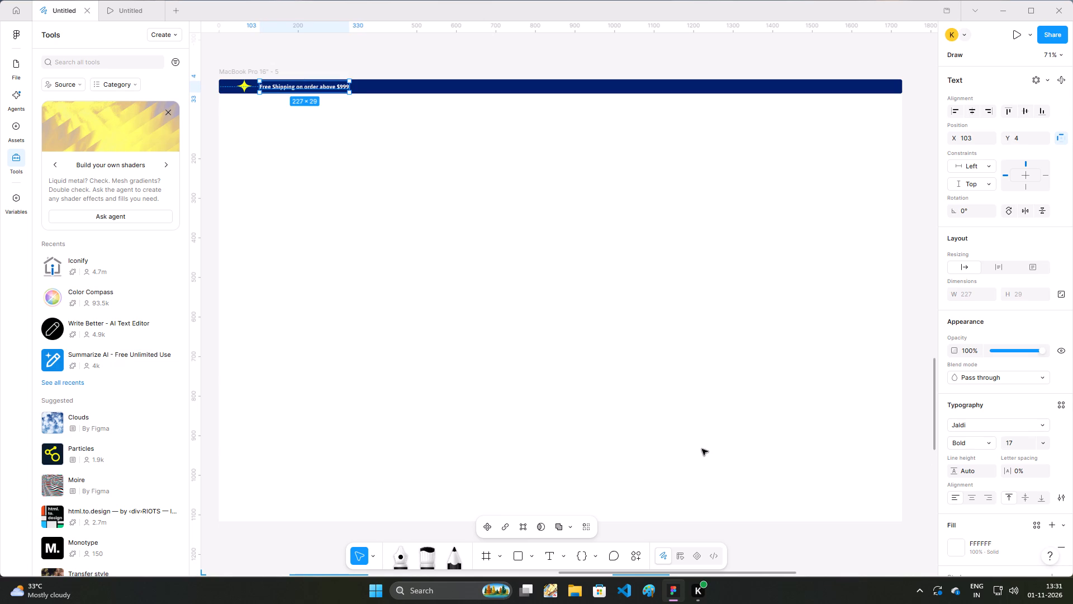
Place a rectangle on the navy top bar, well beyond the shipping text, and size it 25 × 25.
{"action": "left_click", "coordinate": [461, 268]}
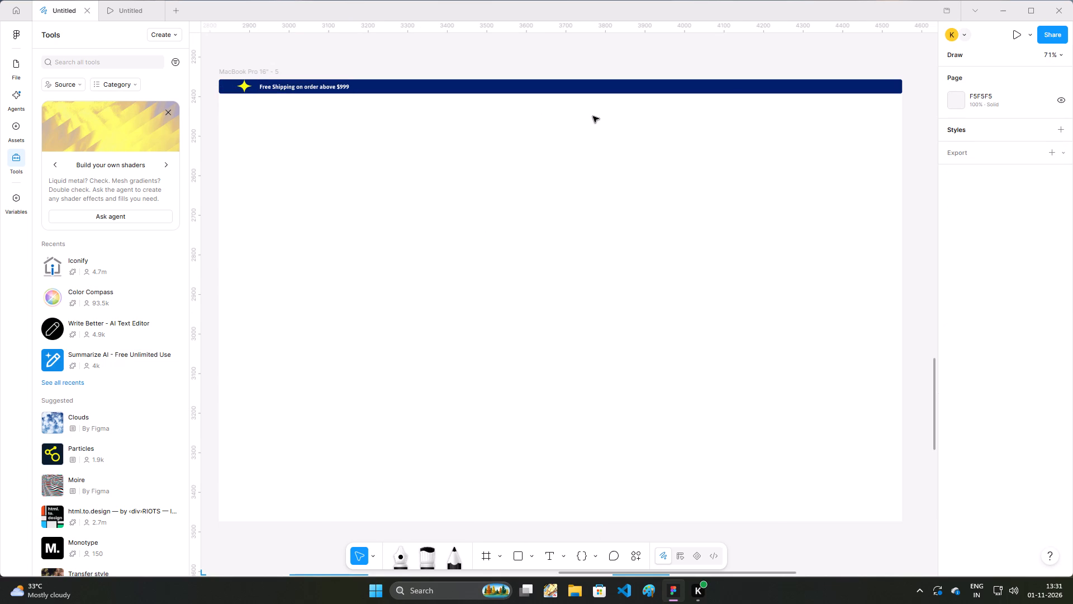
{"action": "key", "text": "r"}
{"action": "left_click", "coordinate": [602, 87]}
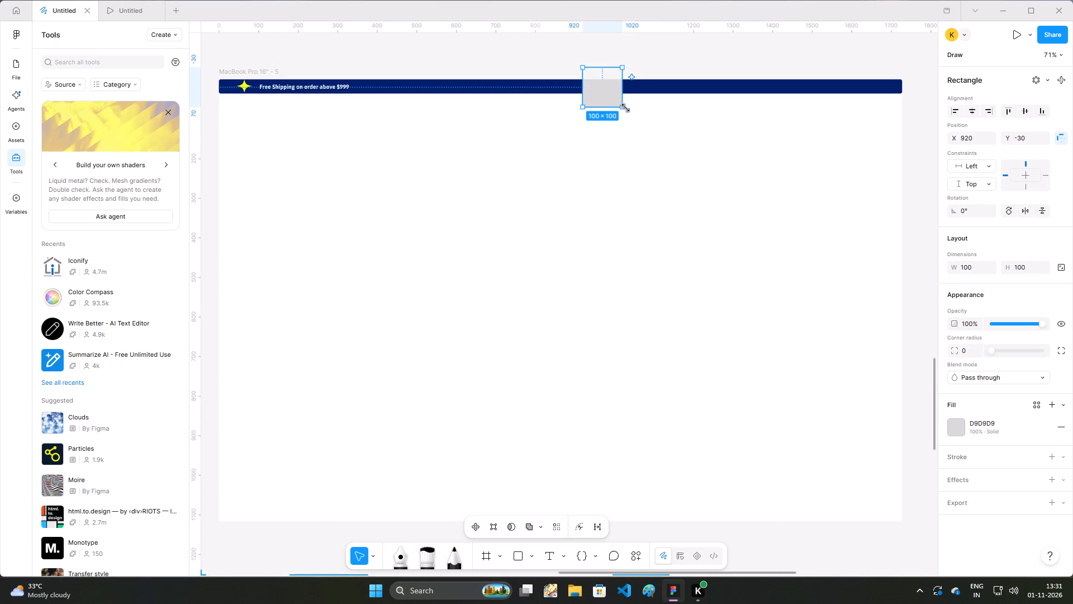
{"action": "double_click", "coordinate": [961, 270]}
{"action": "type", "text": "25"}
{"action": "key", "text": "Return"}
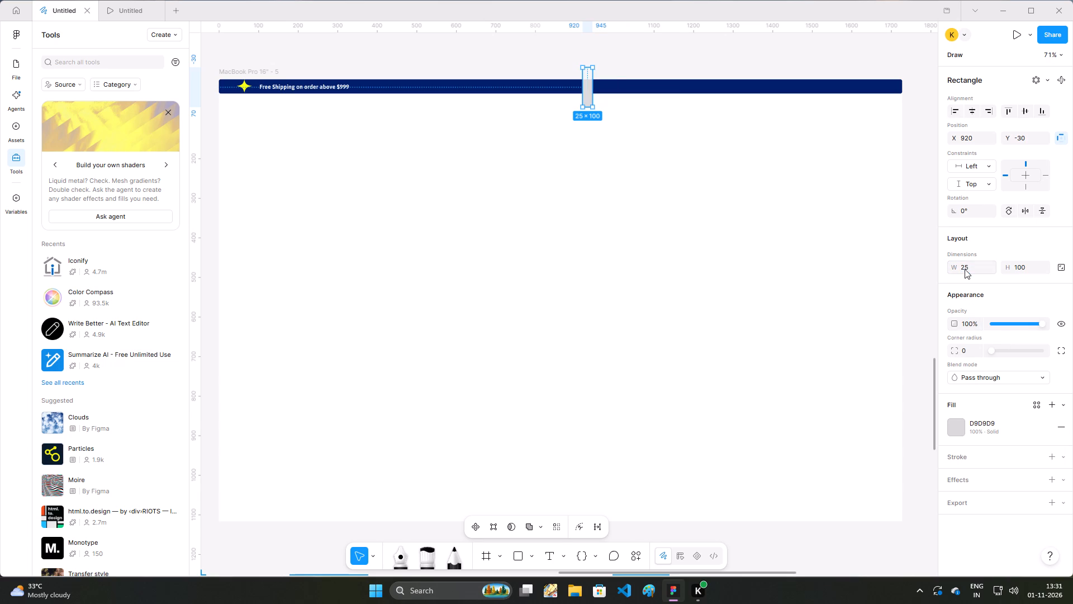
{"action": "double_click", "coordinate": [1033, 268]}
{"action": "type", "text": "25"}
{"action": "key", "text": "Return"}
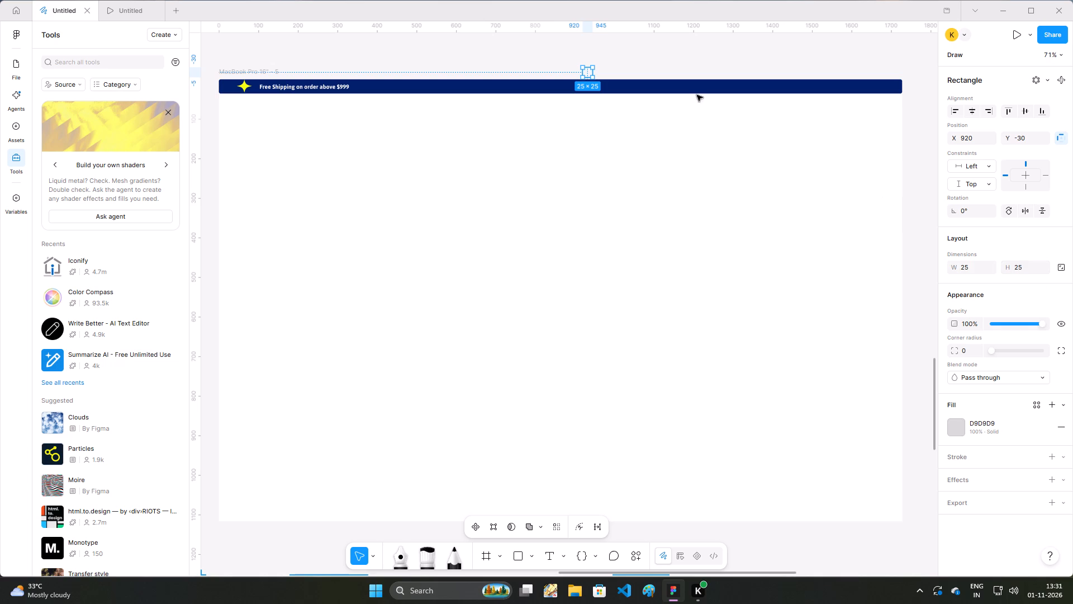
Move the small grey square inside the navy bar to X 1036, Y 8.
{"action": "left_click_drag", "start_coordinate": [588, 74], "coordinate": [589, 88]}
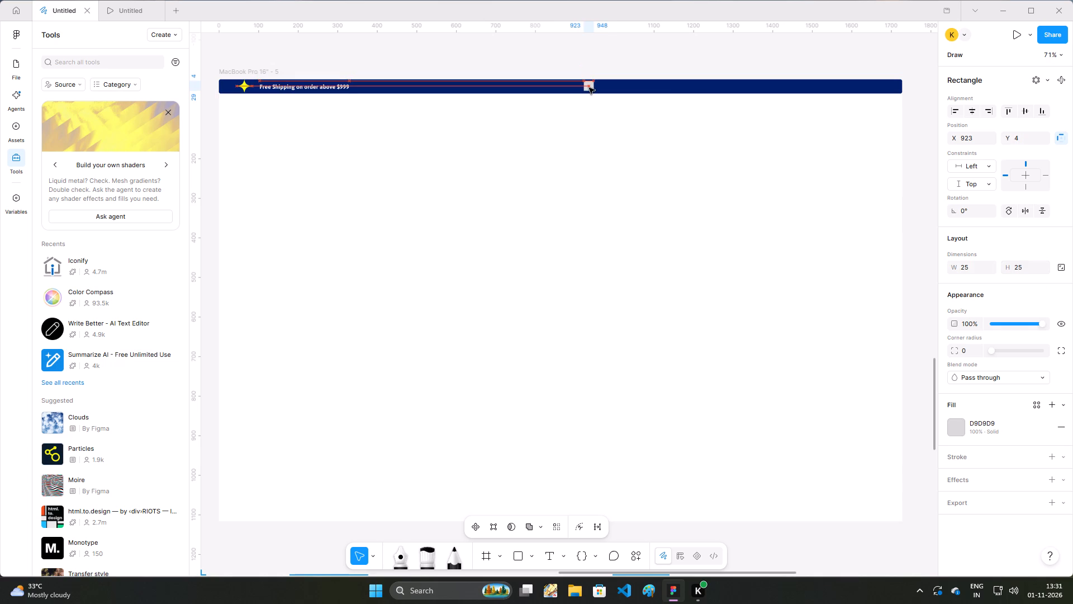
{"action": "left_click_drag", "start_coordinate": [589, 88], "coordinate": [489, 87]}
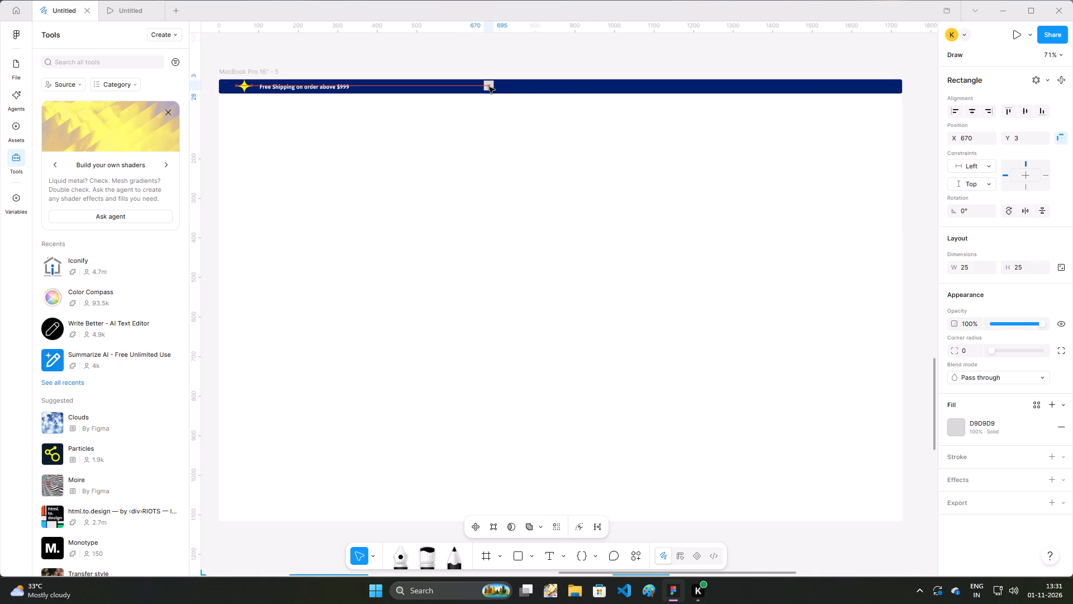
{"action": "left_click_drag", "start_coordinate": [489, 87], "coordinate": [634, 87]}
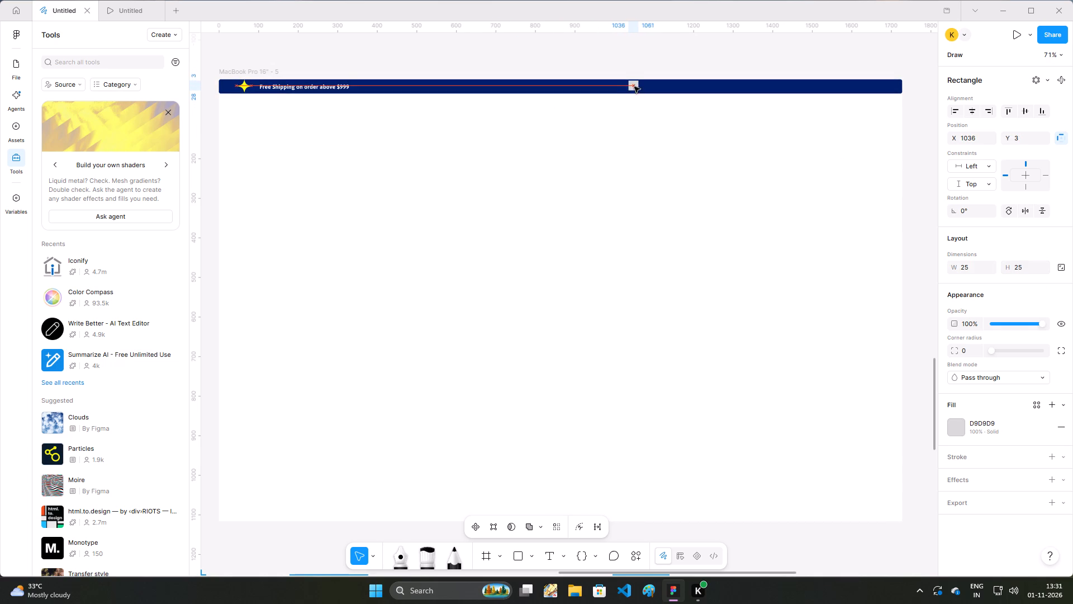
{"action": "left_click_drag", "start_coordinate": [634, 87], "coordinate": [634, 89]}
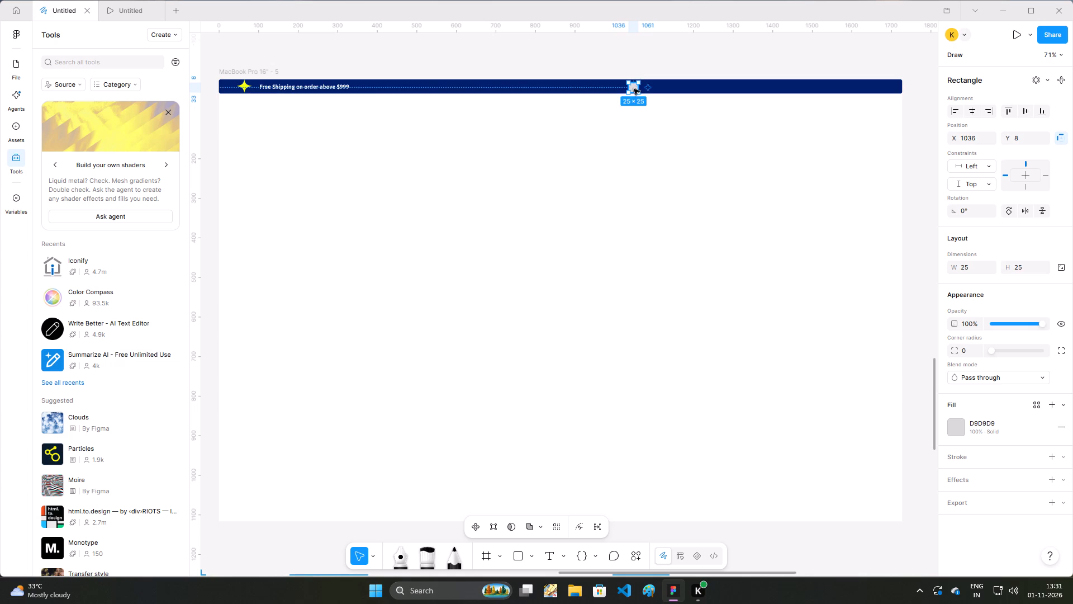
Send the AI agent the request "YAHA PE BHI START SHINING TYPE KA BANA DO" for the grey square.
{"action": "left_click", "coordinate": [646, 90]}
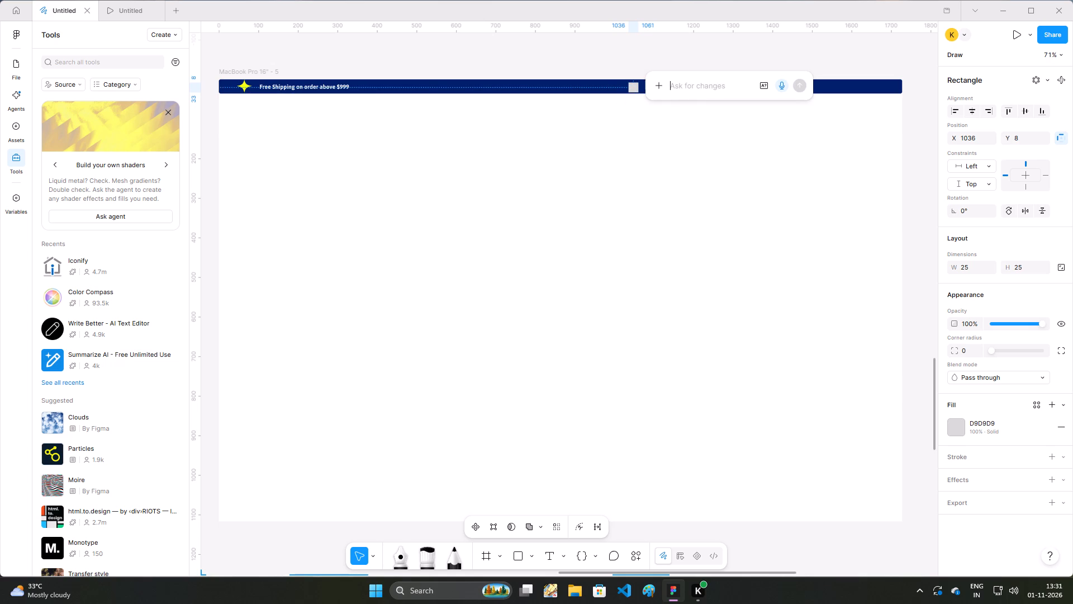
{"action": "type", "text": "YAHA"}
{"action": "key", "text": "space"}
{"action": "type", "text": "PE"}
{"action": "key", "text": "space"}
{"action": "type", "text": "BHI"}
{"action": "key", "text": "space"}
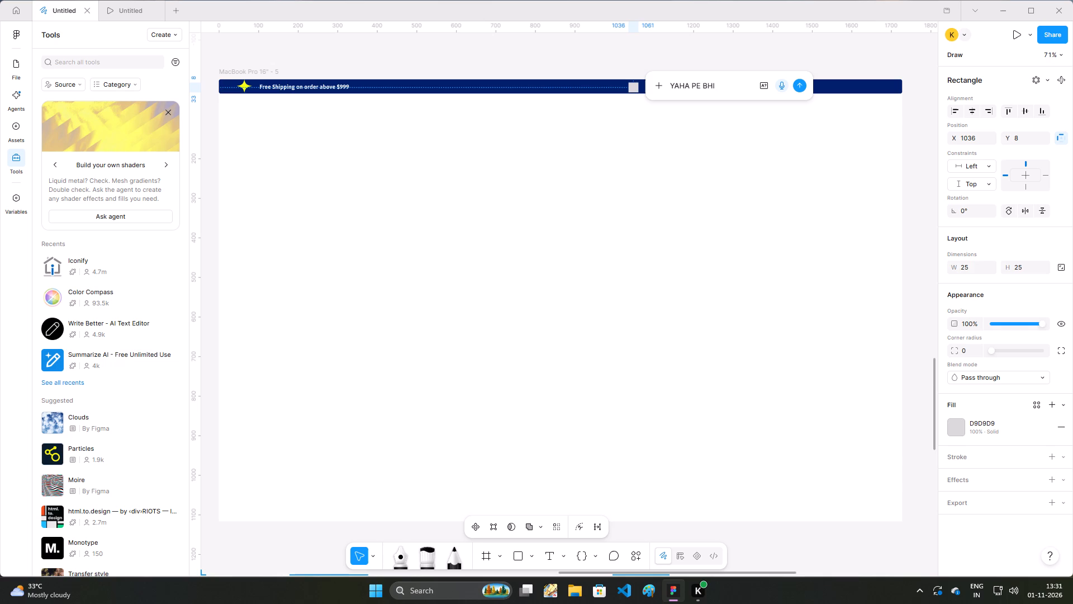
{"action": "type", "text": "START"}
{"action": "key", "text": "space"}
{"action": "key", "text": "d"}
{"action": "key", "text": "BackSpace"}
{"action": "type", "text": "SHINING TYPR"}
{"action": "key", "text": "BackSpace"}
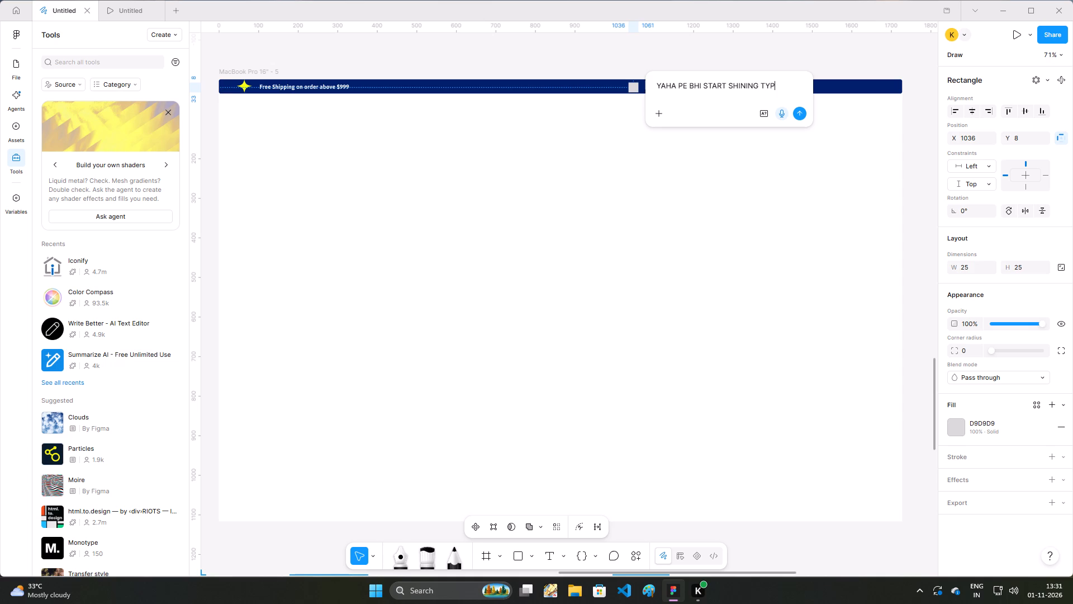
{"action": "type", "text": "E KA BANA DO A"}
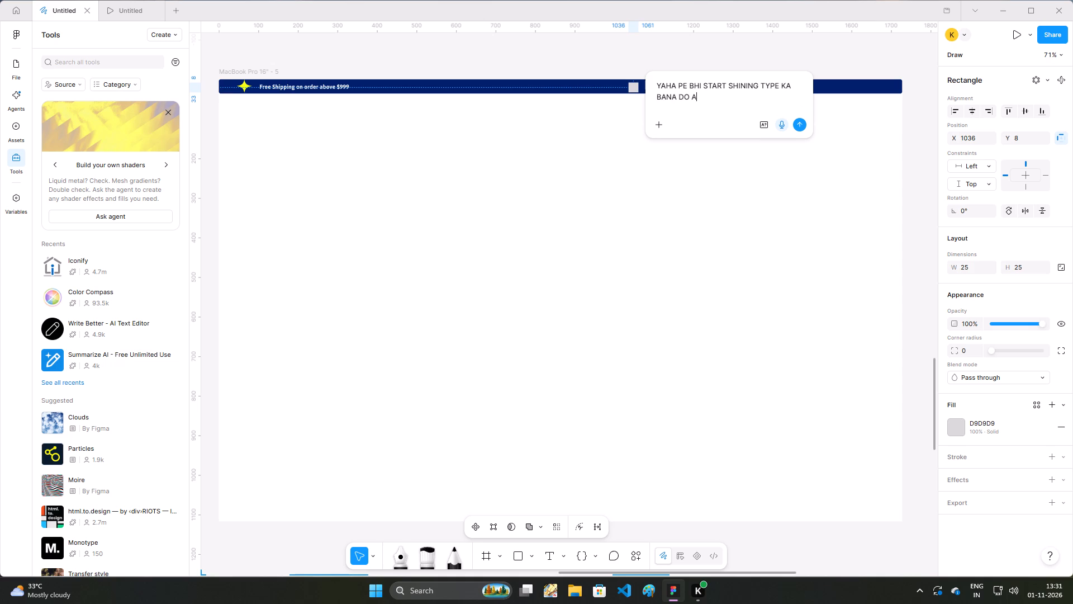
{"action": "key", "text": "BackSpace"}
{"action": "key", "text": "Return"}
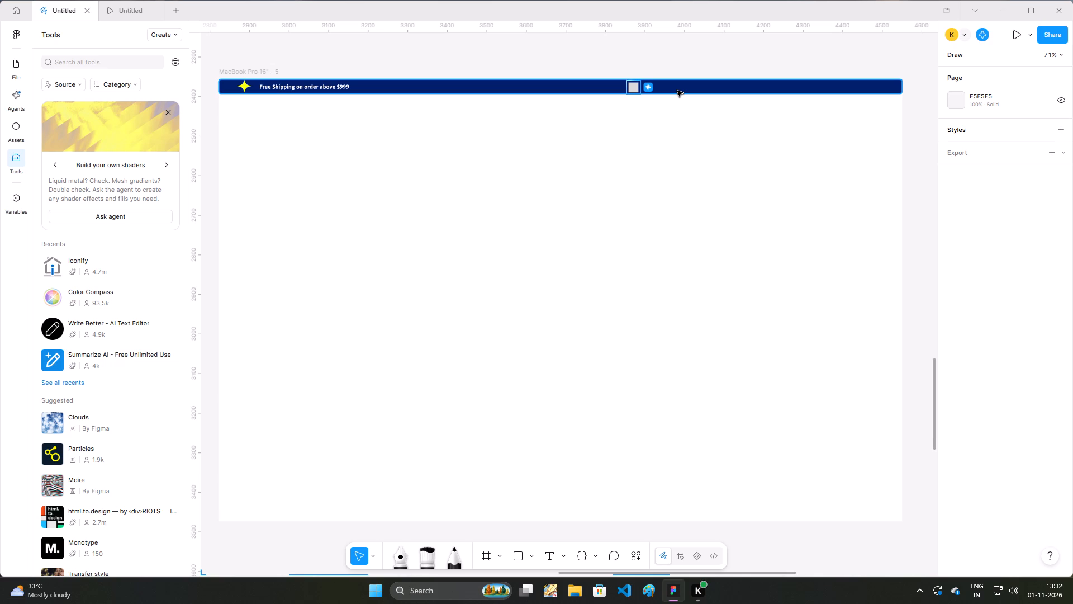
Add the text "10%OFF-" on the navy bar just after the small square, at X 1102, Y 14.
{"action": "key", "text": "t"}
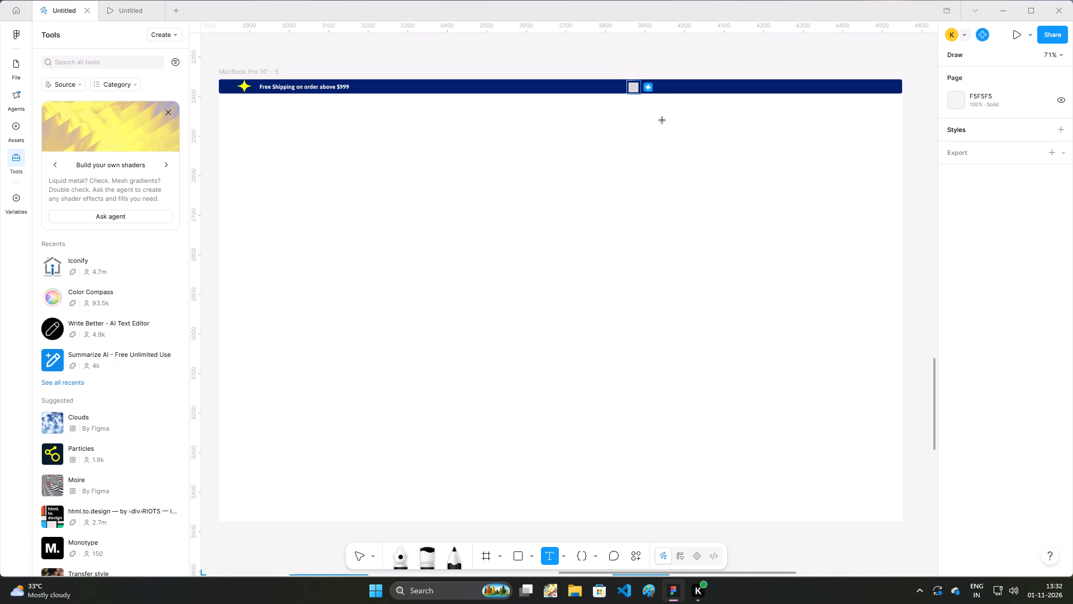
{"action": "left_click", "coordinate": [654, 85]}
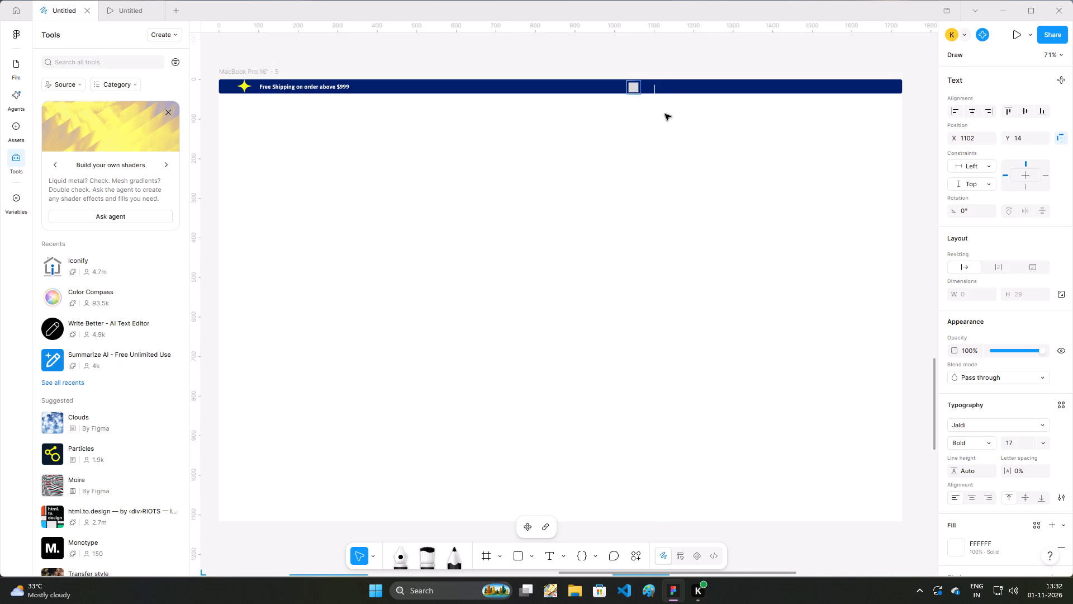
{"action": "type", "text": "10"}
{"action": "key", "text": "shift+percent"}
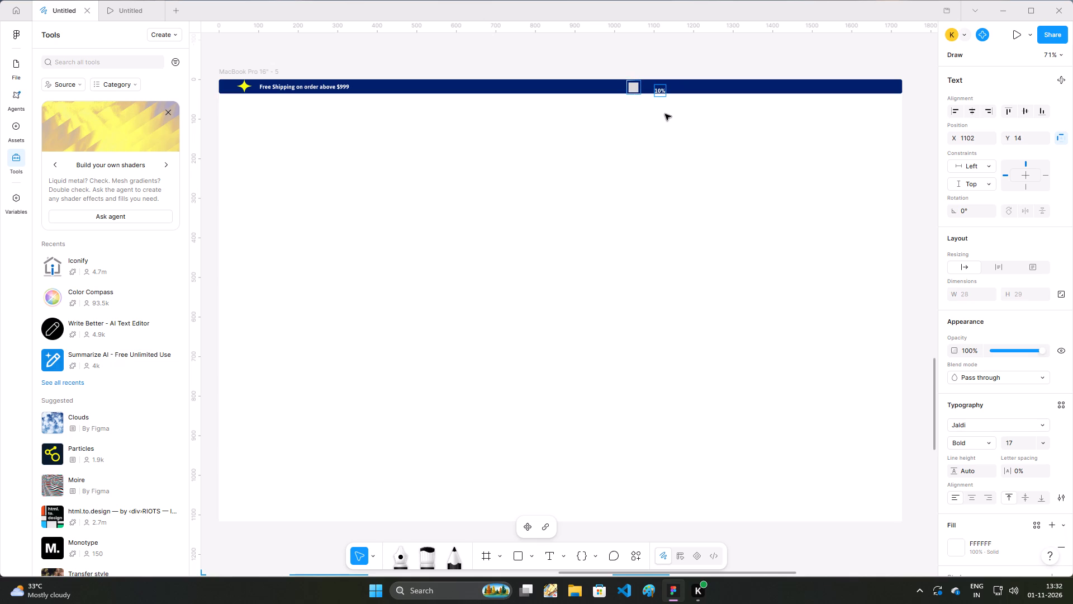
{"action": "type", "text": "off"}
{"action": "key", "text": "BackSpace"}
{"action": "key", "text": "BackSpace"}
{"action": "key", "text": "BackSpace"}
{"action": "key", "text": "o"}
{"action": "type", "text": "FF"}
{"action": "key", "text": "minus"}
Complete the discount text on the navy bar so it reads "10%OFF- Use Code ZAYRA10".
{"action": "key", "text": "space"}
{"action": "type", "text": "u"}
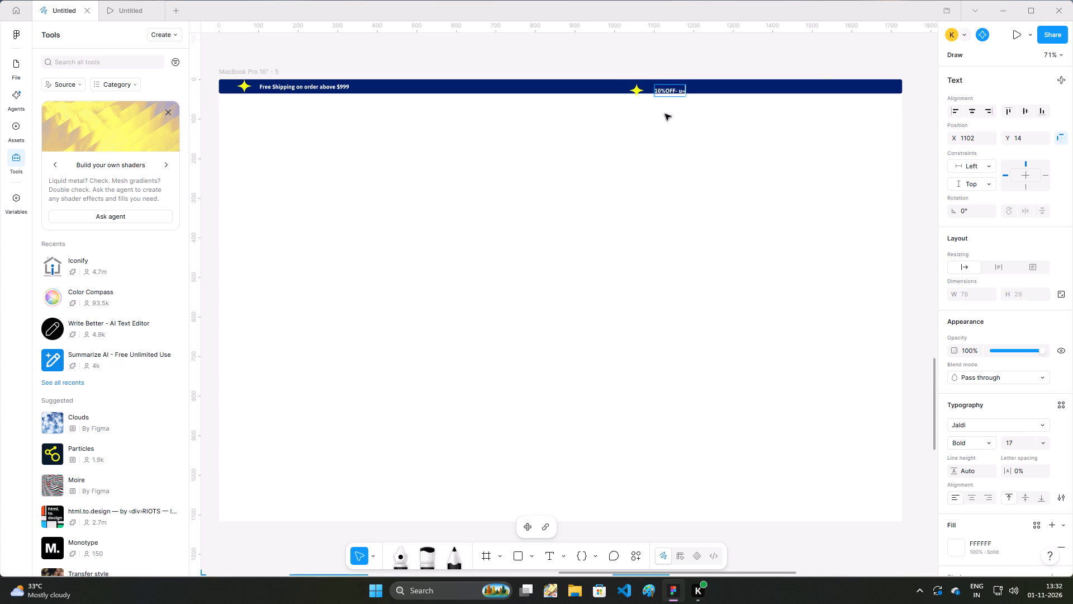
{"action": "key", "text": "BackSpace"}
{"action": "key", "text": "BackSpace"}
{"action": "key", "text": "u"}
{"action": "key", "text": "u"}
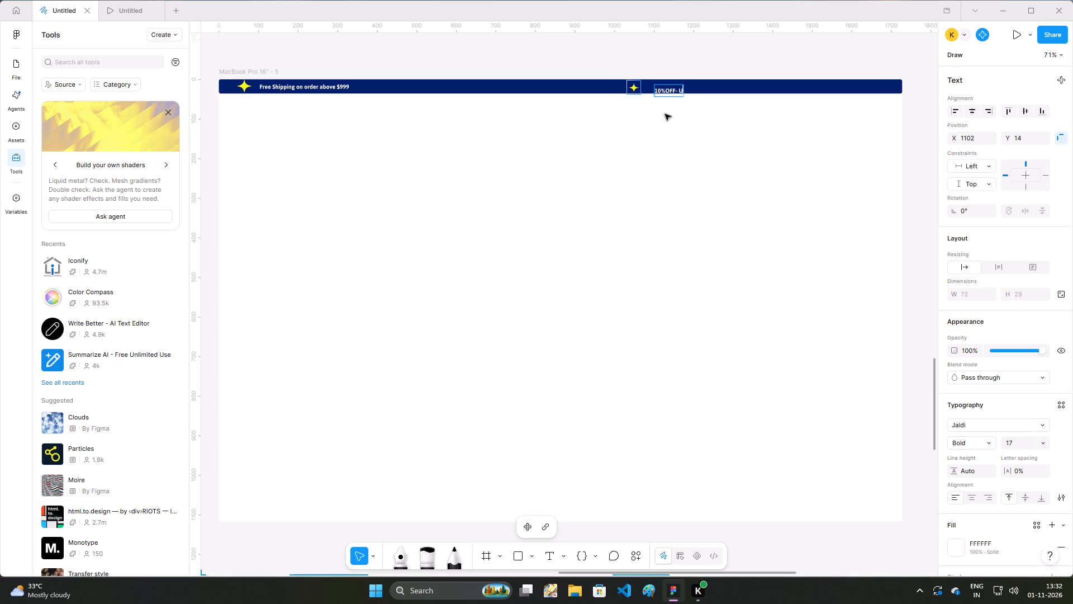
{"action": "key", "text": "d"}
{"action": "key", "text": "BackSpace"}
{"action": "type", "text": "se"}
{"action": "key", "text": "space"}
{"action": "key", "text": "c"}
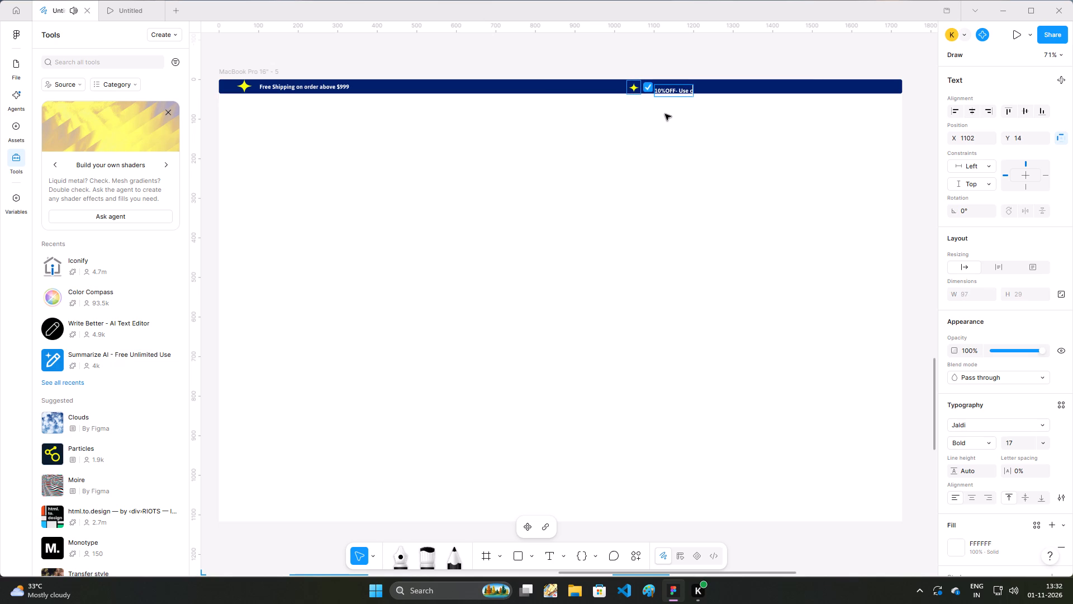
{"action": "key", "text": "BackSpace"}
{"action": "key", "text": "c"}
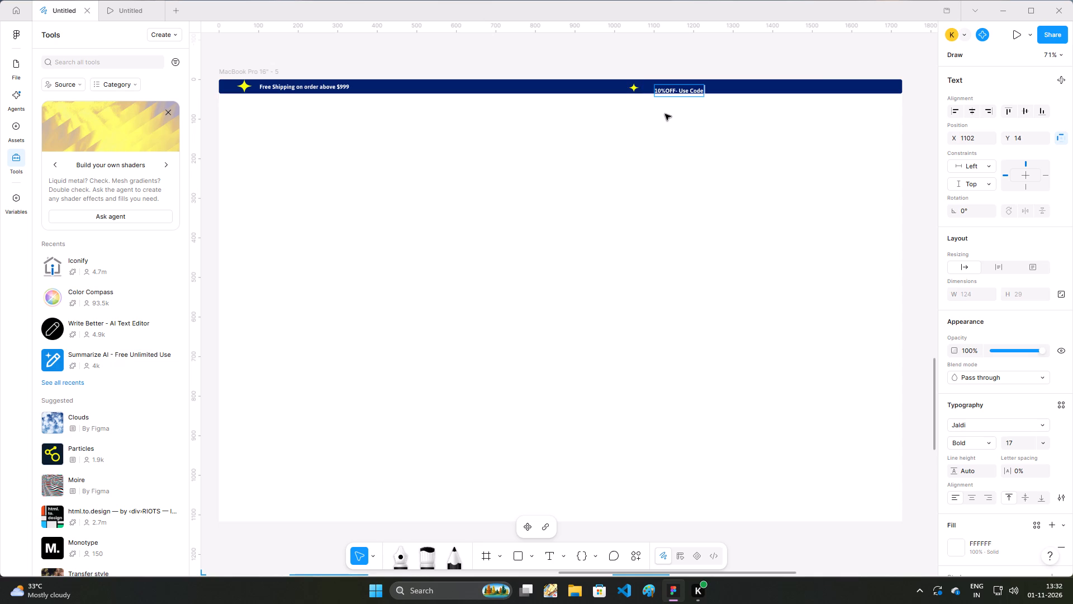
{"action": "key", "text": "z"}
{"action": "key", "text": "a"}
{"action": "key", "text": "BackSpace"}
{"action": "key", "text": "a"}
{"action": "key", "text": "y"}
{"action": "type", "text": "RA"}
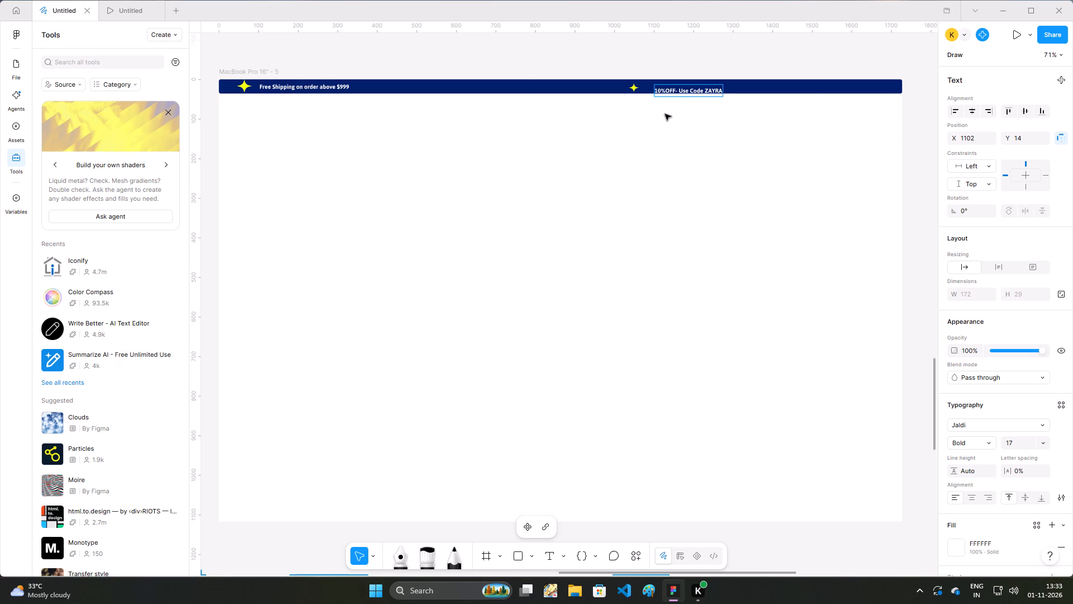
{"action": "type", "text": "10"}
{"action": "key", "text": "Up"}
{"action": "left_click", "coordinate": [761, 172]}
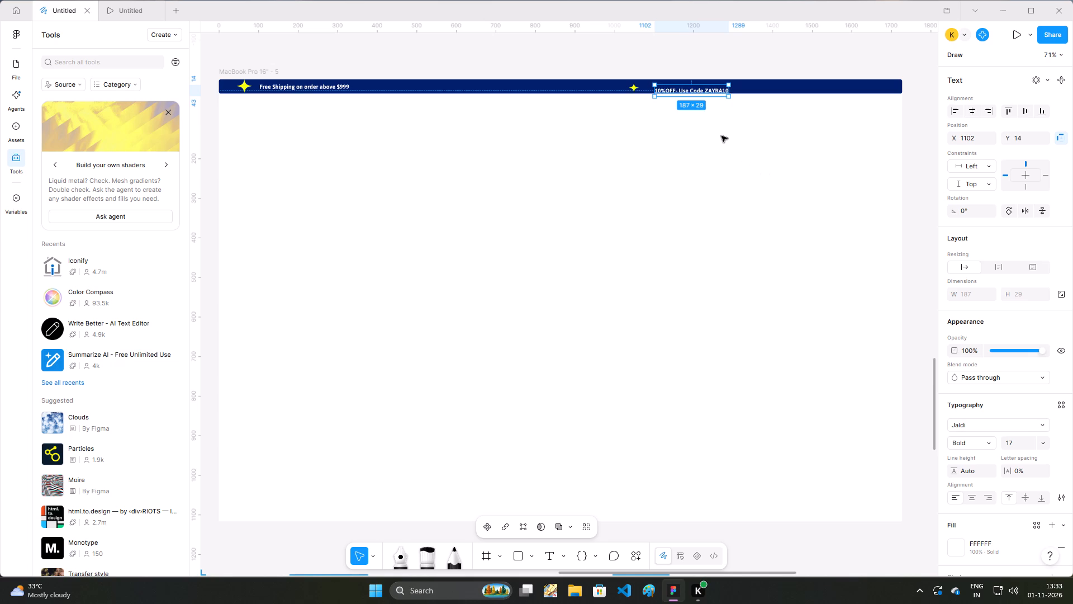
Nudge the discount-code text on the navy bar to X 1098, Y 9.
{"action": "key", "text": "Up"}
{"action": "key", "text": "Up"}
{"action": "key", "text": "Up"}
{"action": "key", "text": "Up"}
{"action": "key", "text": "Left"}
{"action": "key", "text": "Left"}
{"action": "key", "text": "Left"}
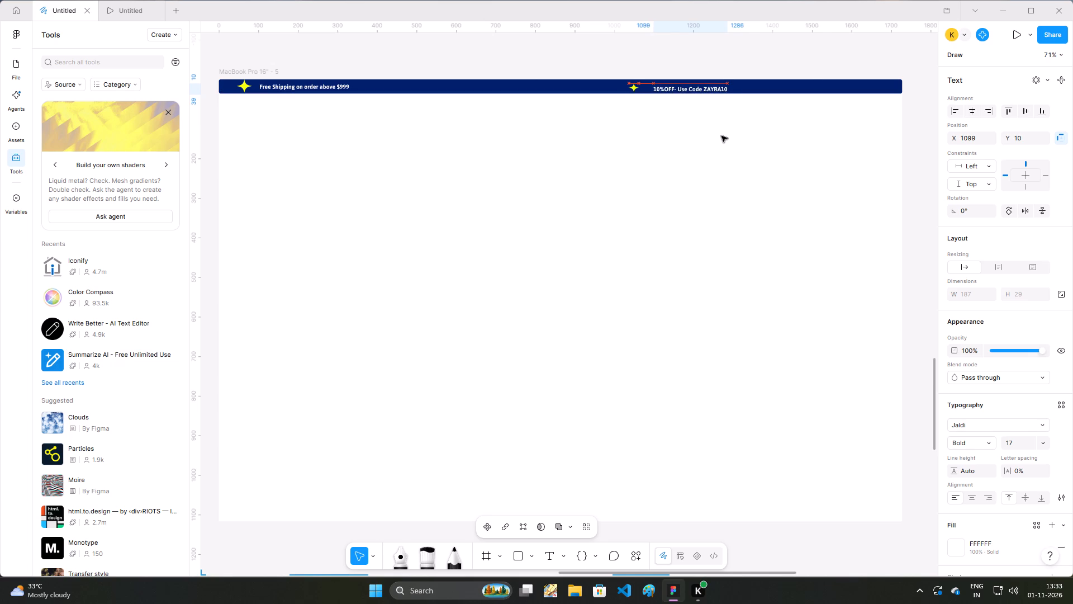
{"action": "key", "text": "Left"}
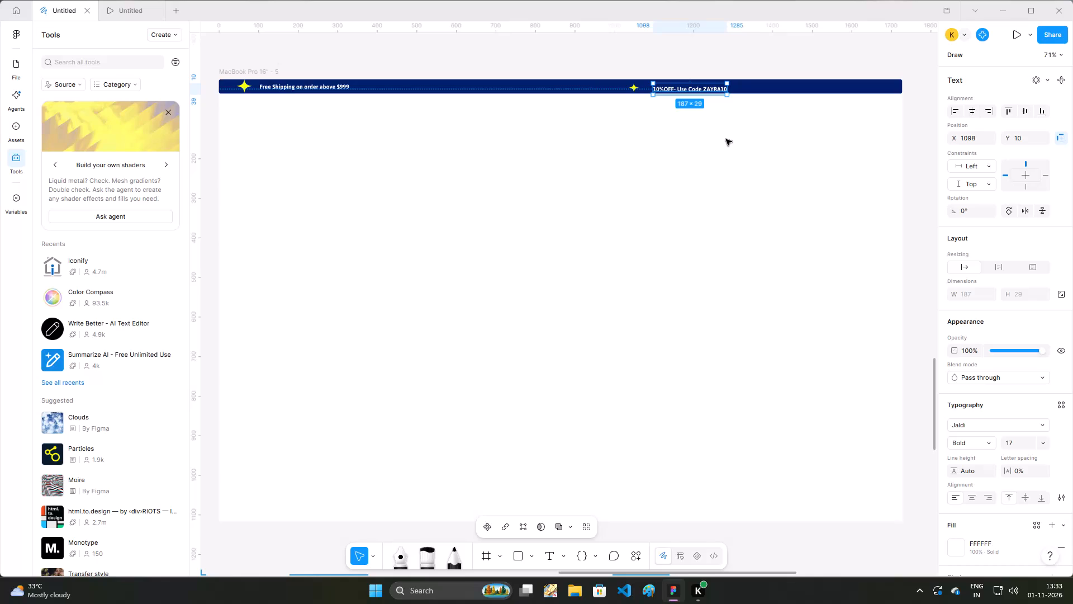
{"action": "left_click", "coordinate": [629, 152]}
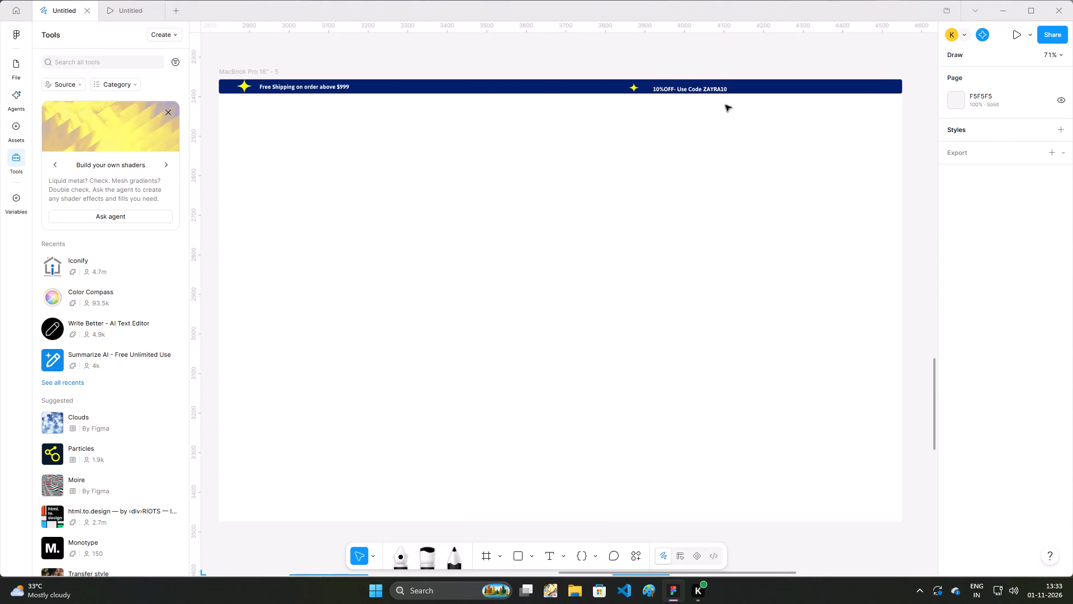
{"action": "left_click", "coordinate": [710, 93]}
{"action": "key", "text": "Up"}
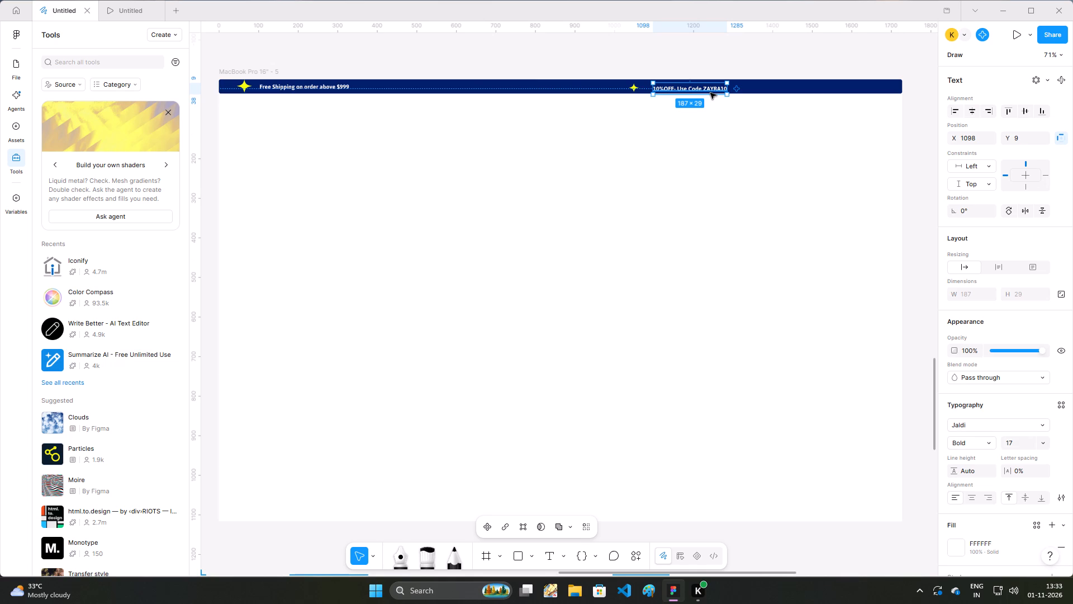
Add the text "Track Order" on the navy bar, well beyond the discount-code text, at X 1523, Y 13.
{"action": "left_click", "coordinate": [811, 94]}
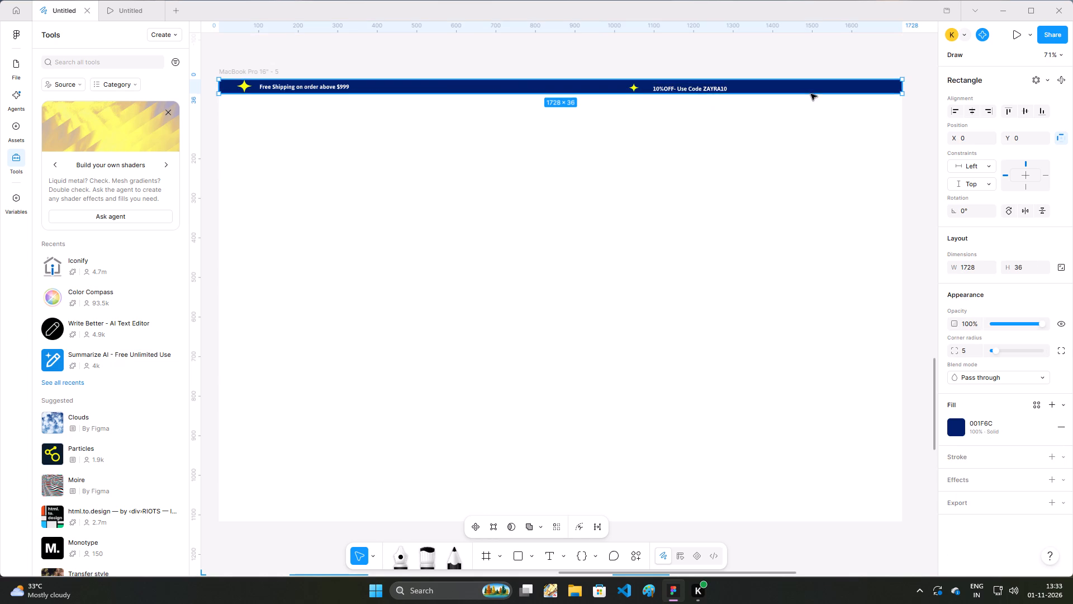
{"action": "key", "text": "t"}
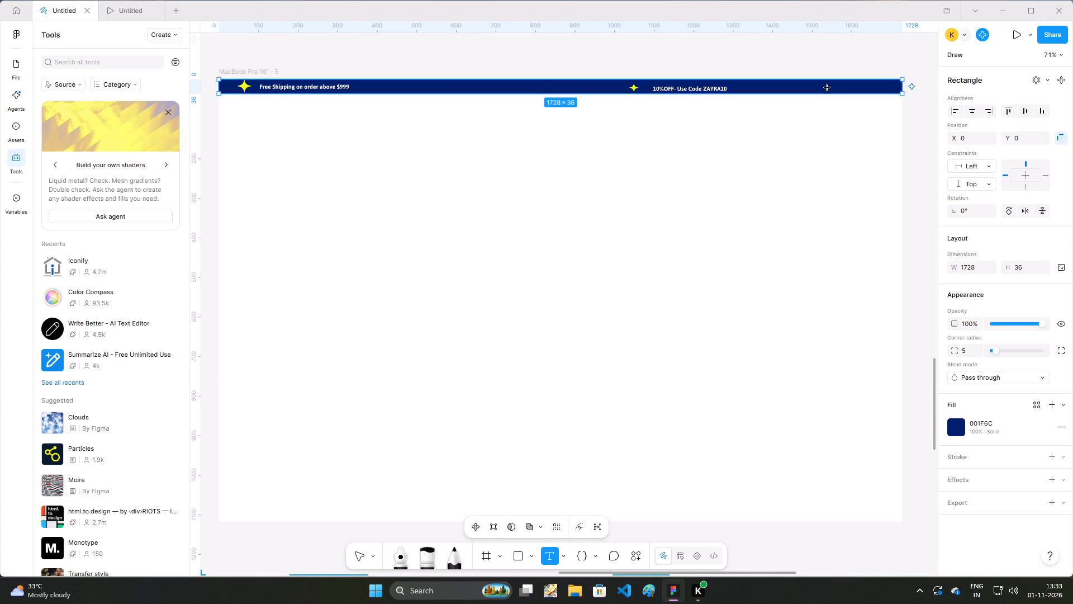
{"action": "left_click", "coordinate": [821, 84]}
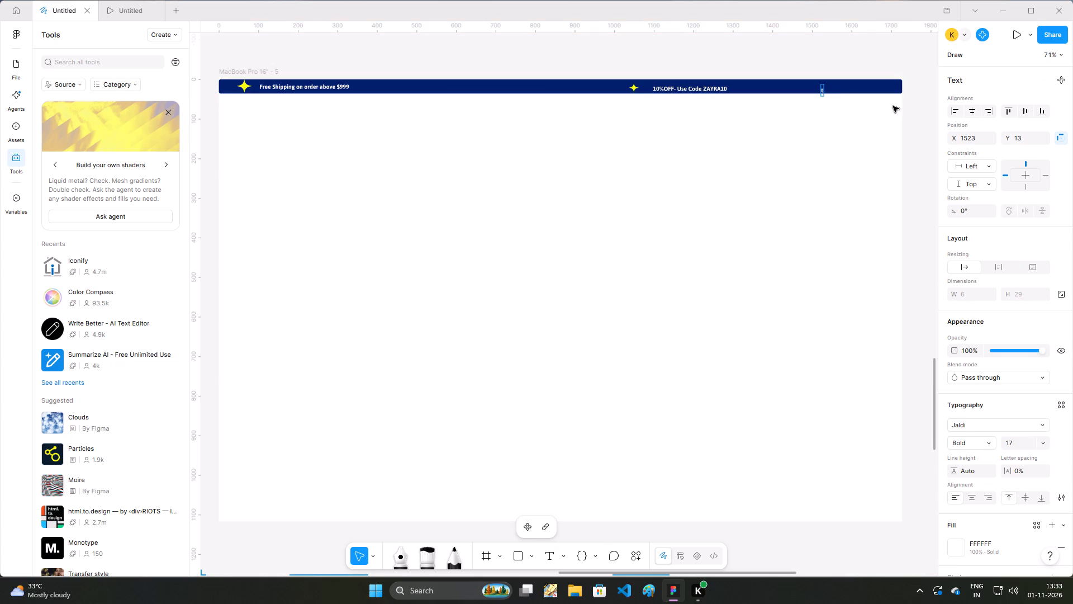
{"action": "key", "text": "BackSpace"}
{"action": "type", "text": "TR"}
{"action": "key", "text": "equal"}
{"action": "key", "text": "BackSpace"}
{"action": "key", "text": "BackSpace"}
{"action": "type", "text": "rack"}
{"action": "key", "text": "space"}
{"action": "type", "text": "rdeer"}
{"action": "key", "text": "space"}
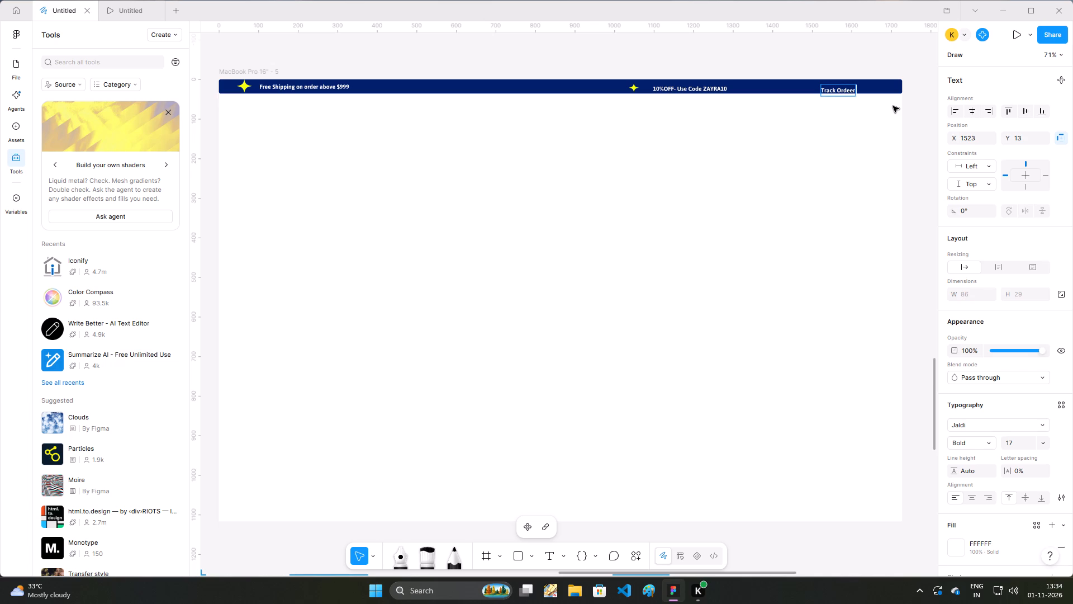
{"action": "key", "text": "Insert"}
{"action": "key", "text": "BackSpace"}
{"action": "key", "text": "BackSpace"}
{"action": "key", "text": "BackSpace"}
{"action": "type", "text": "r"}
{"action": "key", "text": "space"}
Extend the order-tracking text on the navy bar with a separator and "Help", so it reads "Track Order I Help".
{"action": "key", "text": "i"}
{"action": "key", "text": "BackSpace"}
{"action": "key", "text": "i"}
{"action": "key", "text": "BackSpace"}
{"action": "key", "text": "space"}
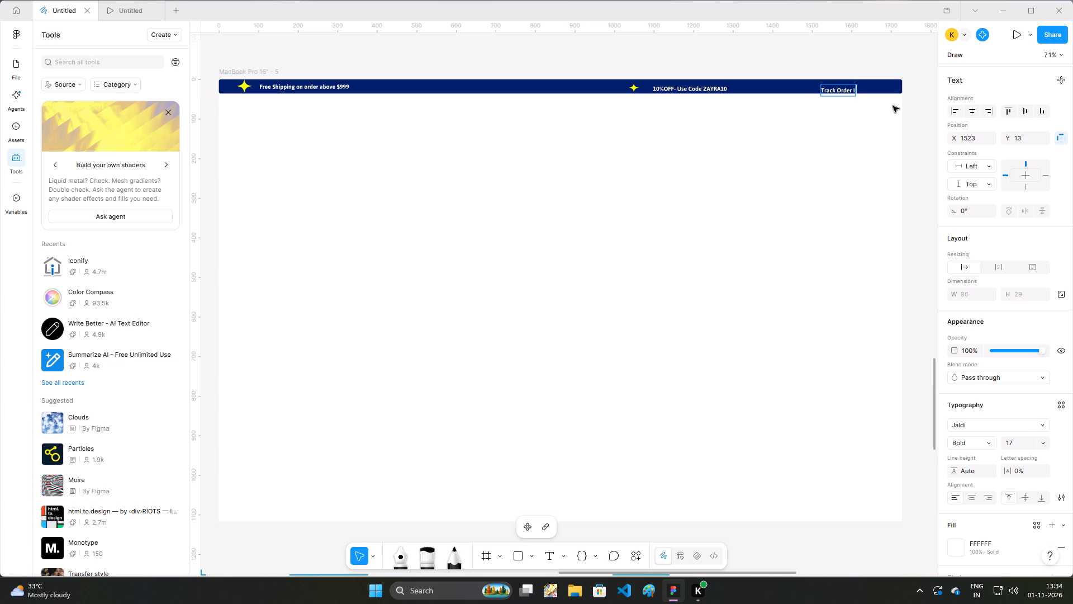
{"action": "type", "text": "hw"}
{"action": "key", "text": "BackSpace"}
{"action": "key", "text": "e"}
{"action": "key", "text": "BackSpace"}
{"action": "key", "text": "space"}
{"action": "type", "text": "H"}
{"action": "type", "text": "wk"}
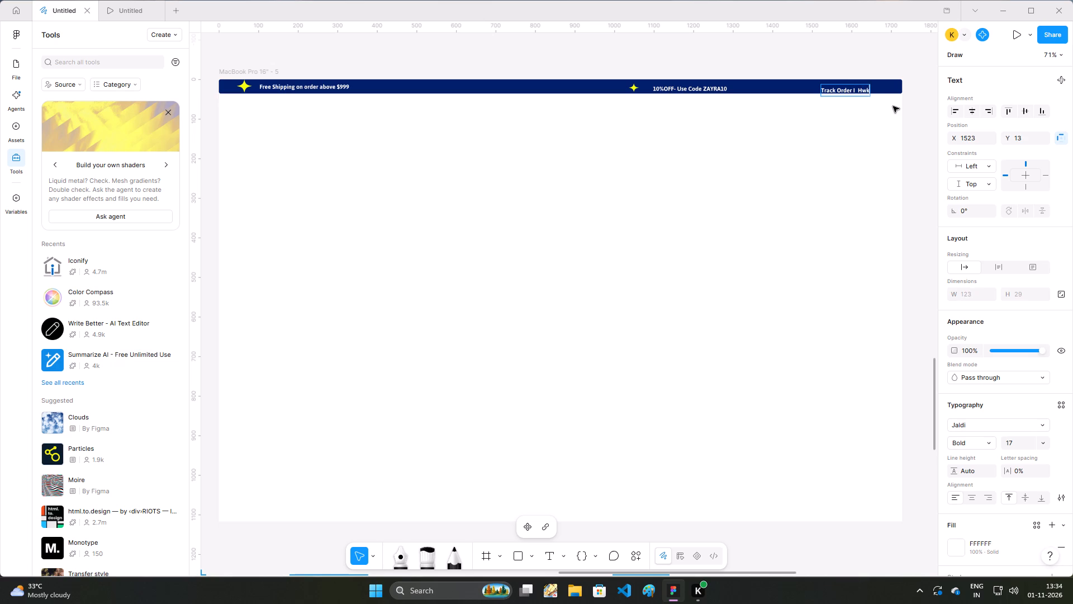
{"action": "key", "text": "BackSpace"}
{"action": "key", "text": "BackSpace"}
{"action": "type", "text": "el"}
{"action": "type", "text": "p"}
{"action": "key", "text": "space"}
Complete the order-tracking text on the navy bar so it reads "Track Order I Help I Download App".
{"action": "key", "text": "shift+i"}
{"action": "key", "text": "space"}
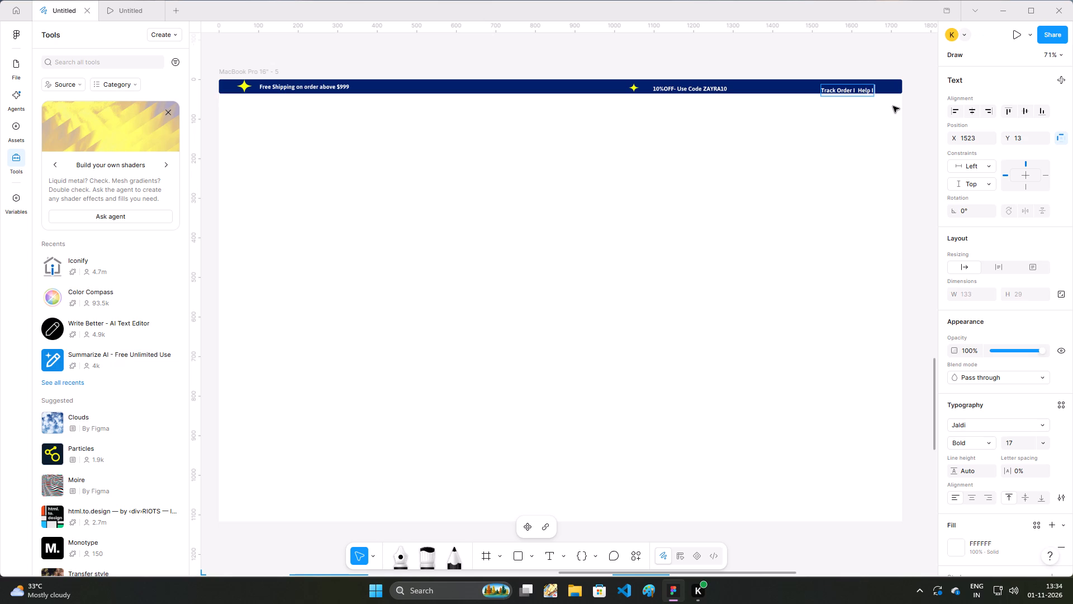
{"action": "key", "text": "shift+d"}
{"action": "type", "text": "ow"}
{"action": "type", "text": "nload"}
{"action": "key", "text": "space"}
{"action": "key", "text": "space"}
{"action": "key", "text": "space"}
{"action": "type", "text": "a"}
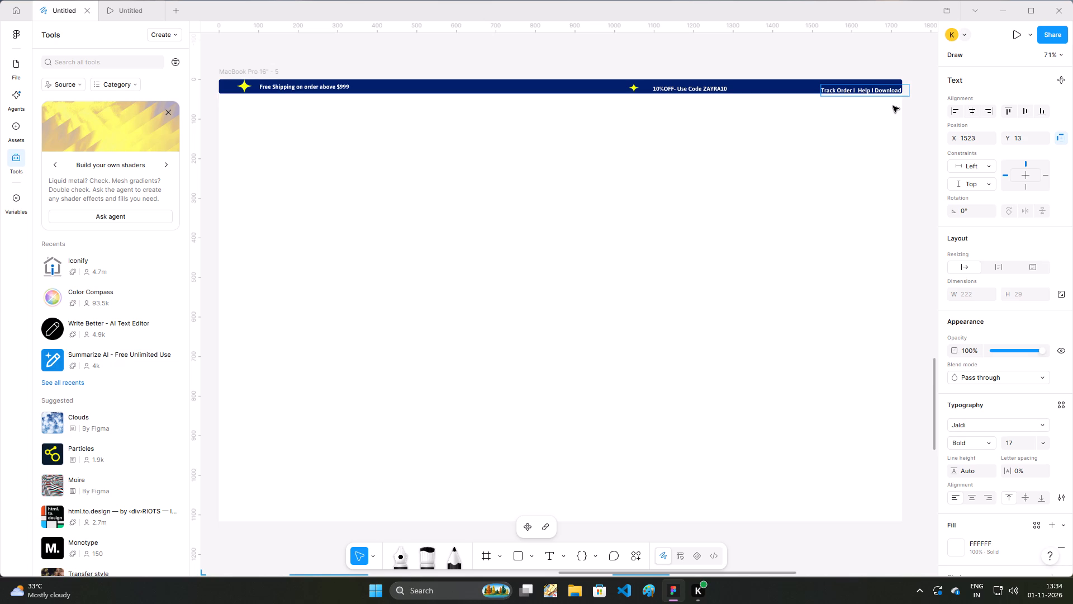
{"action": "key", "text": "BackSpace"}
{"action": "type", "text": "App"}
{"action": "left_click", "coordinate": [869, 188]}
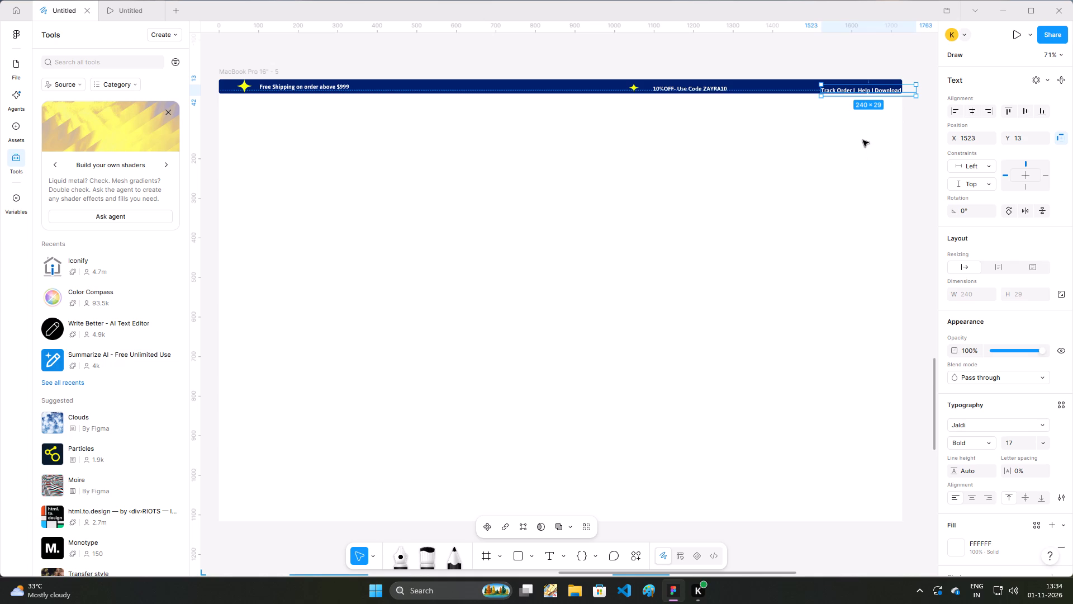
Nudge the "Track Order I Help I Download App" text on the navy bar to X 1480, Y 5.
{"action": "key", "text": "Left"}
{"action": "key", "text": "Left"}
{"action": "key", "text": "Left"}
{"action": "key", "text": "Left"}
{"action": "key", "text": "Left"}
{"action": "key", "text": "Left"}
{"action": "key", "text": "Left"}
{"action": "key", "text": "Left"}
{"action": "key", "text": "Left"}
{"action": "key", "text": "Left"}
{"action": "key", "text": "Left"}
{"action": "key", "text": "Left"}
{"action": "key", "text": "Left"}
{"action": "key", "text": "Left"}
{"action": "key", "text": "Left"}
{"action": "key", "text": "Left"}
{"action": "key", "text": "Left"}
{"action": "key", "text": "Left"}
{"action": "key", "text": "Left"}
{"action": "key", "text": "Left"}
{"action": "key", "text": "Left"}
{"action": "key", "text": "Left"}
{"action": "key", "text": "Left"}
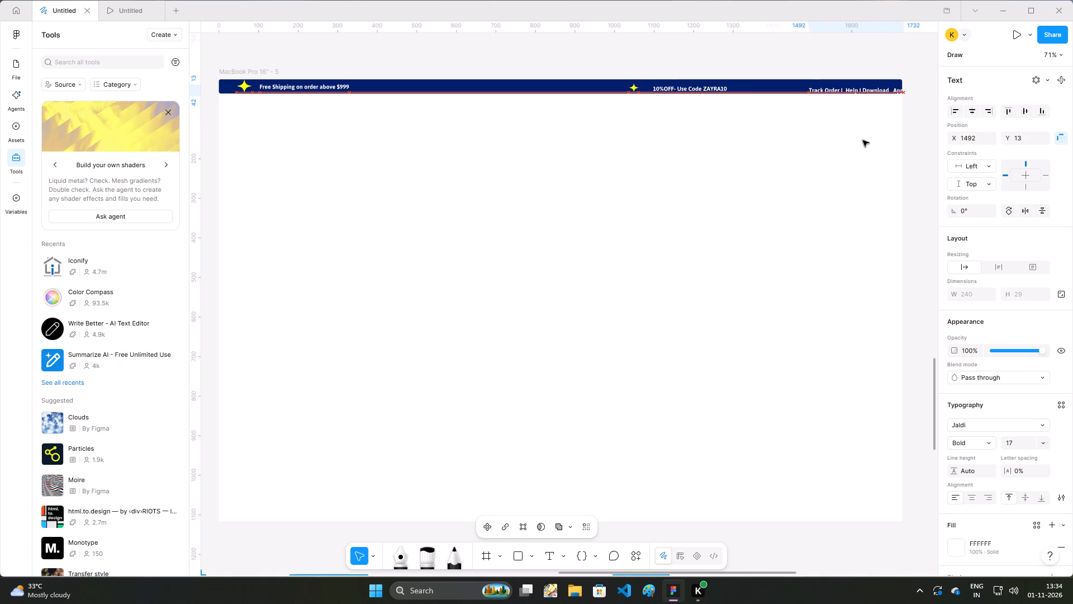
{"action": "key", "text": "Up"}
{"action": "key", "text": "Up"}
{"action": "key", "text": "Up"}
{"action": "key", "text": "Up"}
{"action": "key", "text": "Up"}
{"action": "key", "text": "Up"}
{"action": "key", "text": "Up"}
{"action": "key", "text": "Up"}
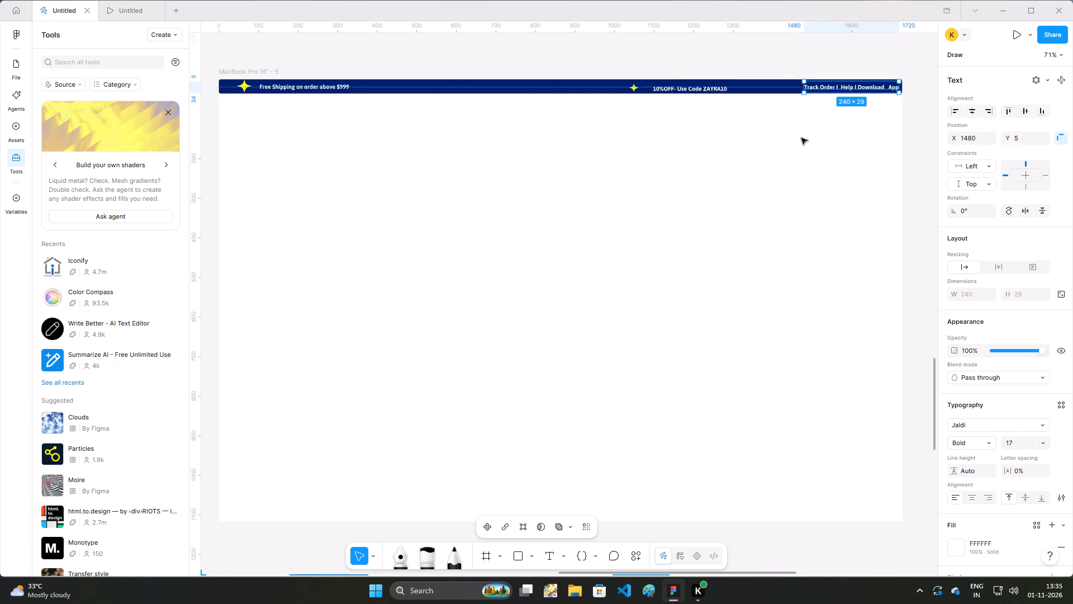
Remove one extra space before "App" in the order-tracking text on the navy bar.
{"action": "double_click", "coordinate": [894, 87]}
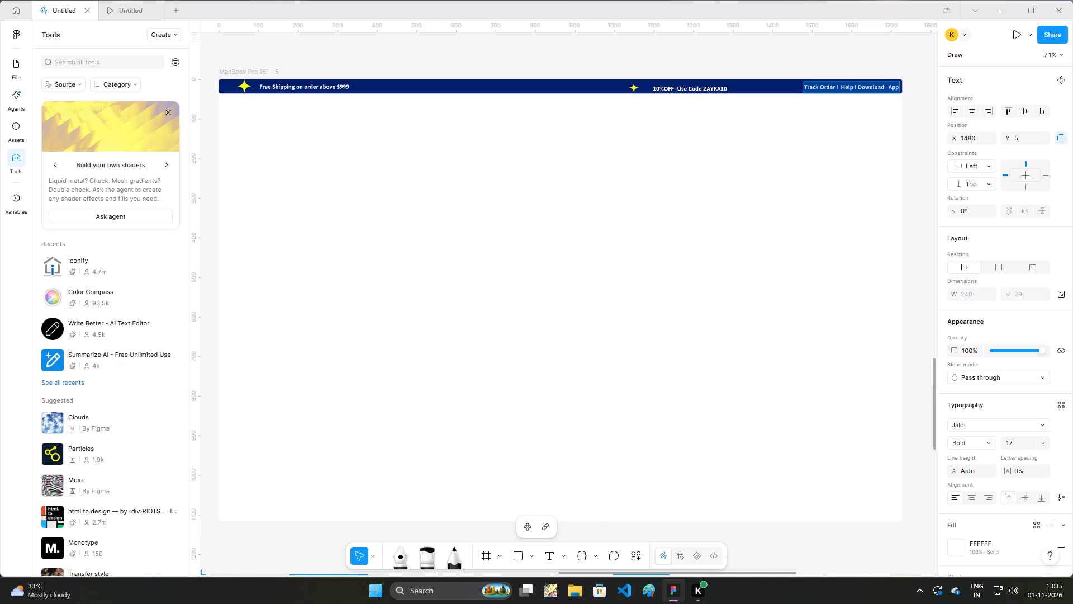
{"action": "left_click", "coordinate": [892, 87]}
{"action": "left_click", "coordinate": [890, 88]}
{"action": "key", "text": "BackSpace"}
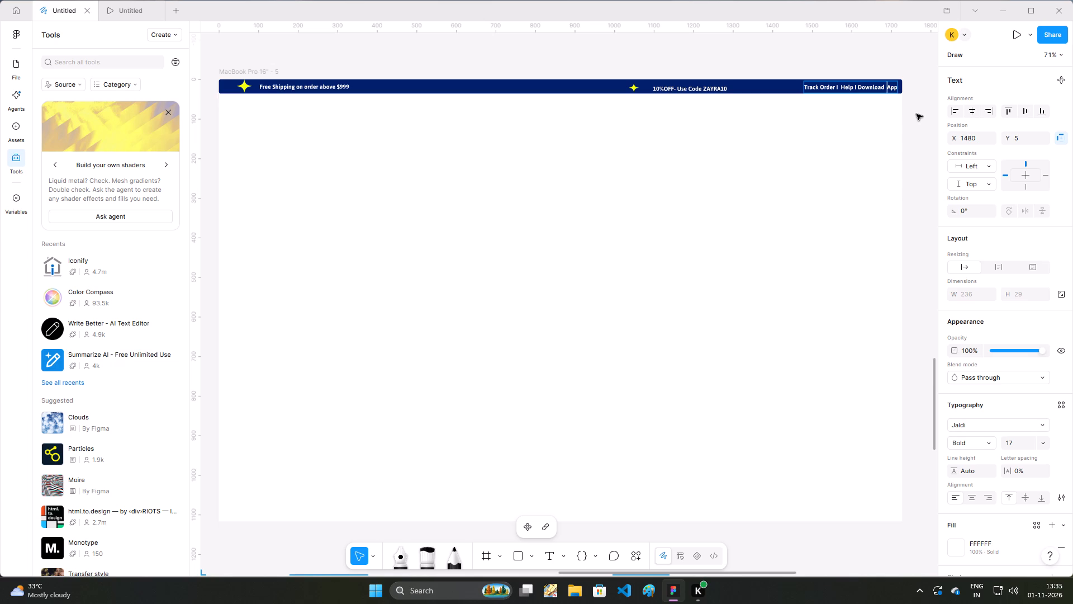
{"action": "left_click", "coordinate": [746, 135]}
{"action": "triple_click", "coordinate": [701, 185]}
{"action": "double_click", "coordinate": [701, 184]}
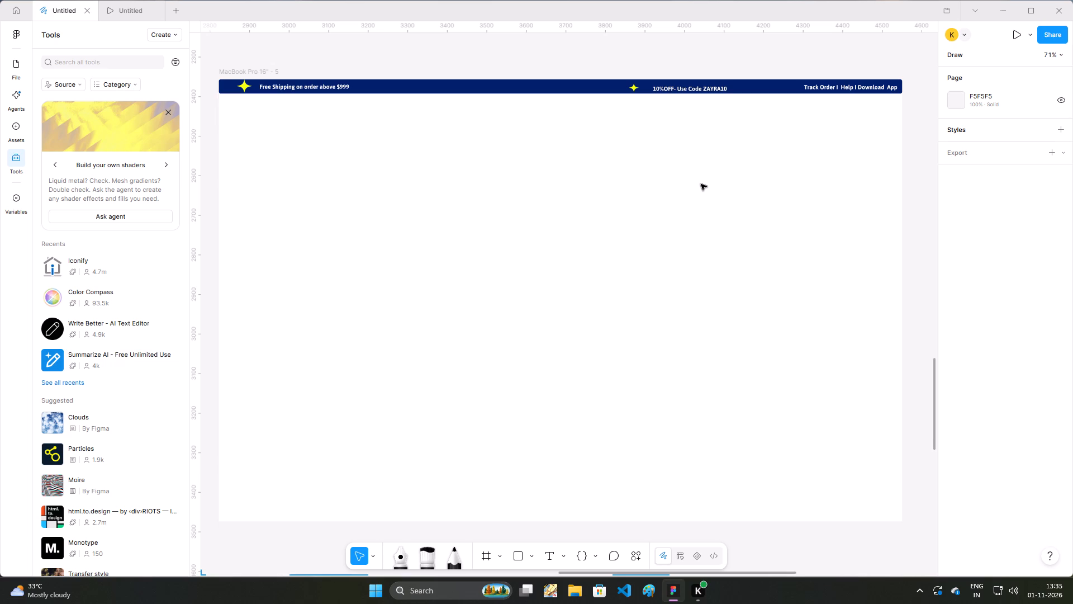
{"action": "left_click", "coordinate": [689, 243]}
Show the page's layer list and collapse the expanded Shining Star layer in the MacBook Pro 16" - 5 frame.
{"action": "left_click", "coordinate": [7, 51]}
{"action": "left_click", "coordinate": [11, 70]}
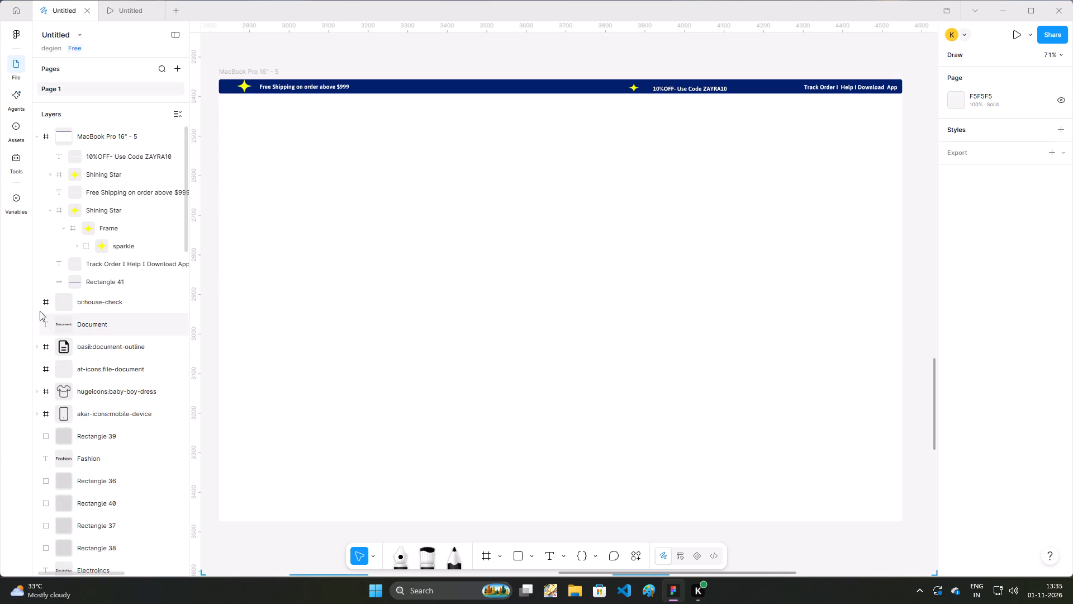
{"action": "left_click", "coordinate": [36, 353]}
{"action": "left_click", "coordinate": [36, 352]}
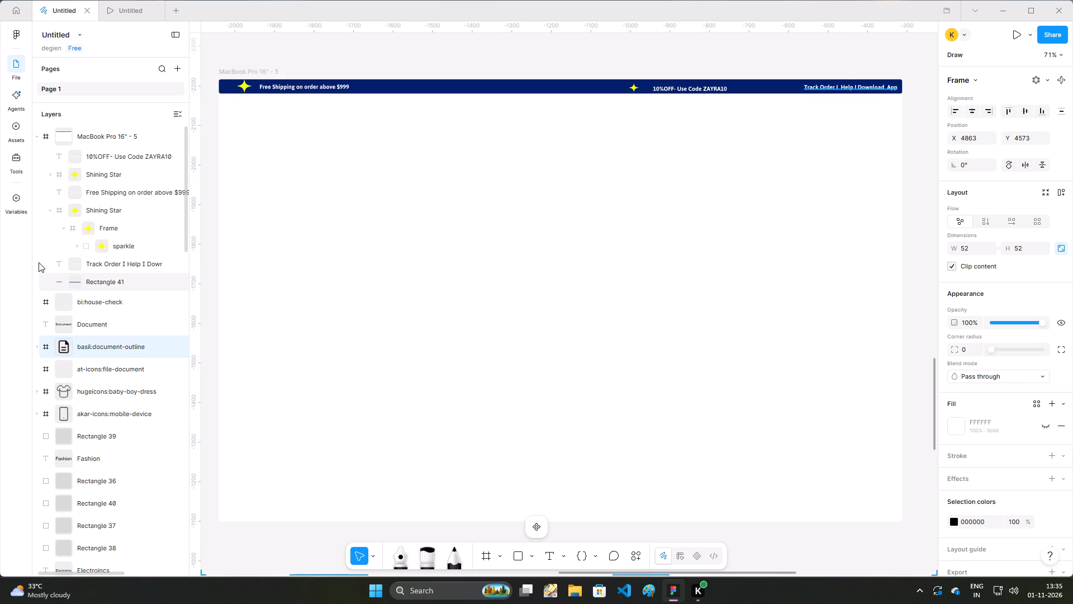
{"action": "left_click", "coordinate": [48, 211]}
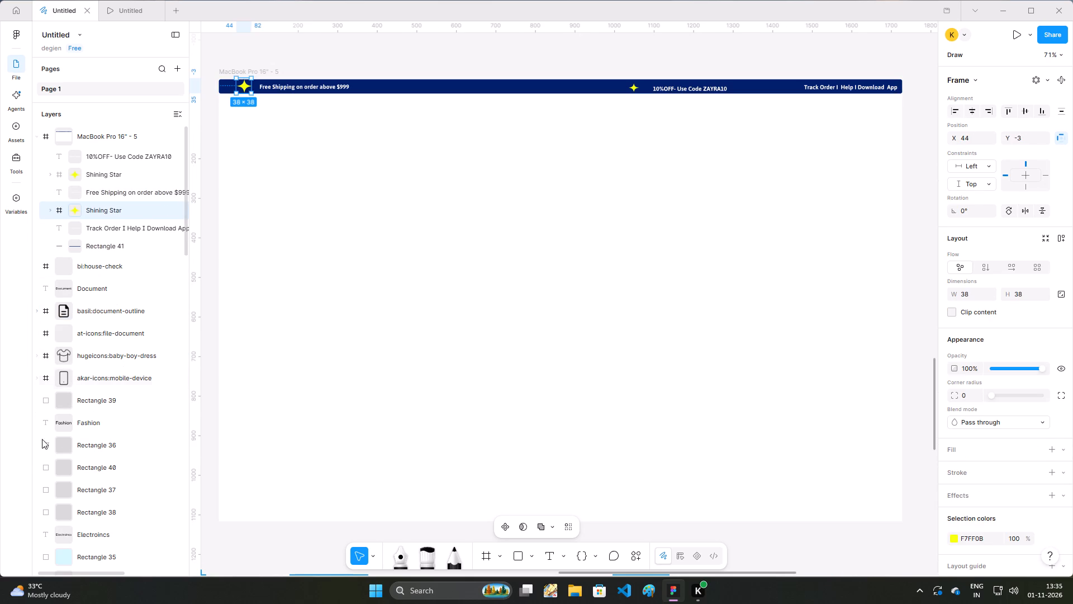
Change the MacBook Pro 16" - 5 frame's fill to the light beige F0EDE1.
{"action": "left_click", "coordinate": [96, 139]}
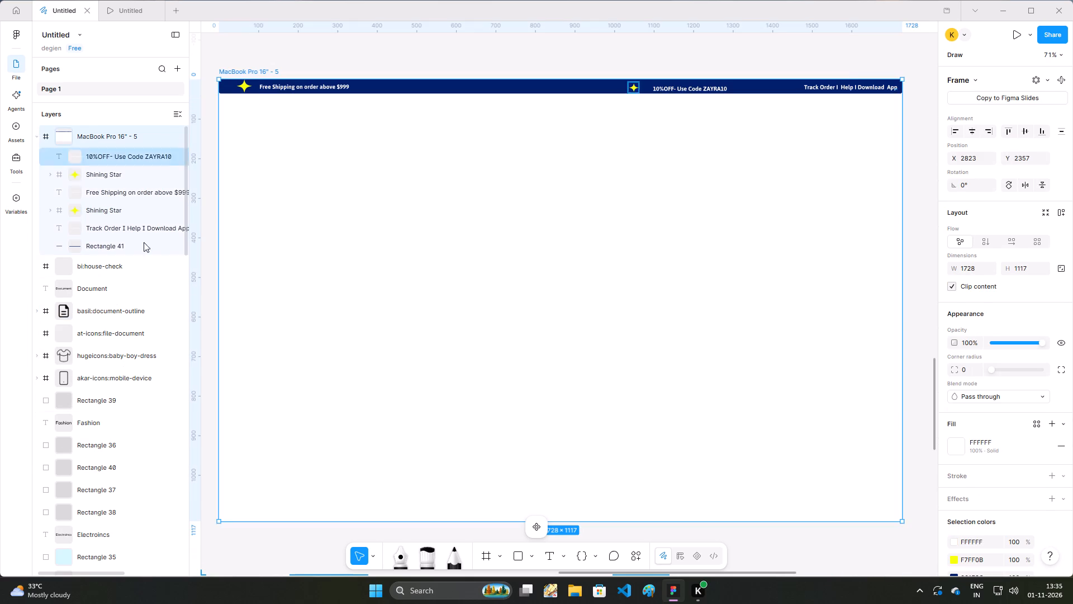
{"action": "left_click", "coordinate": [960, 455]}
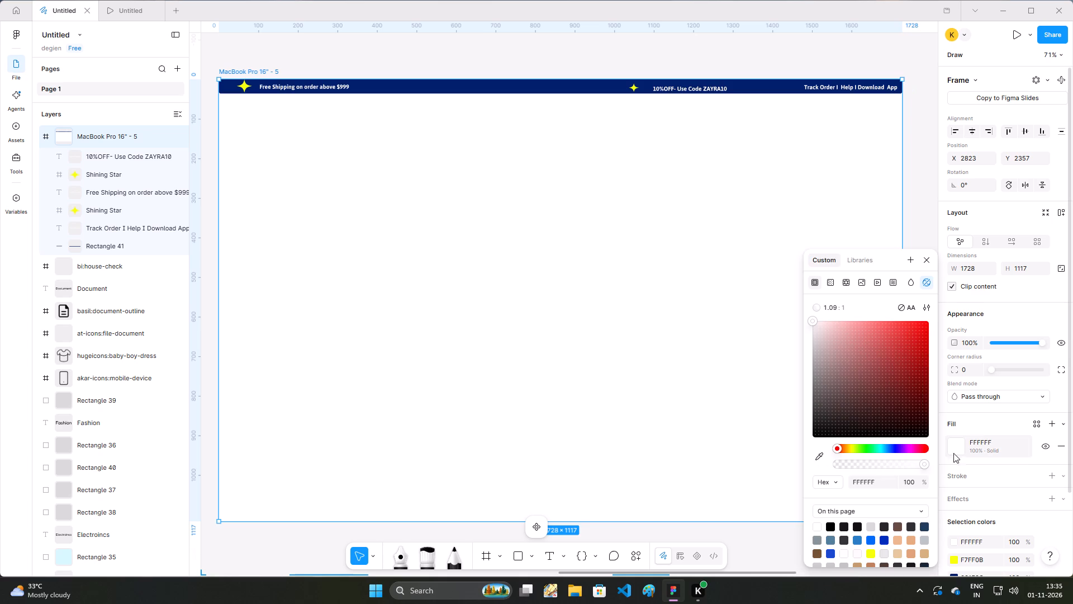
{"action": "left_click_drag", "start_coordinate": [840, 449], "coordinate": [857, 449]}
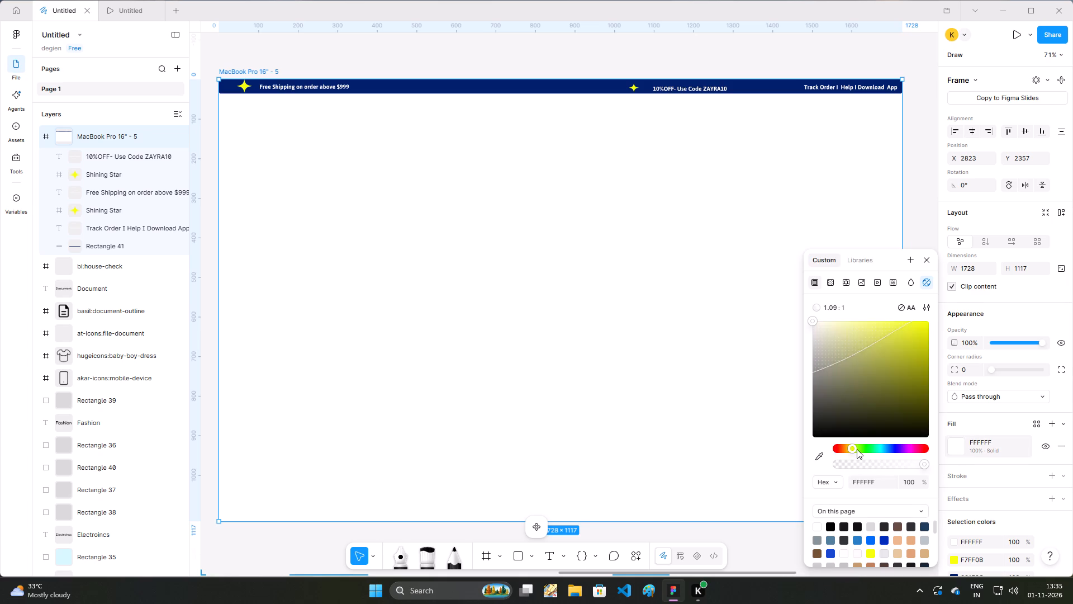
{"action": "left_click_drag", "start_coordinate": [857, 449], "coordinate": [848, 453]}
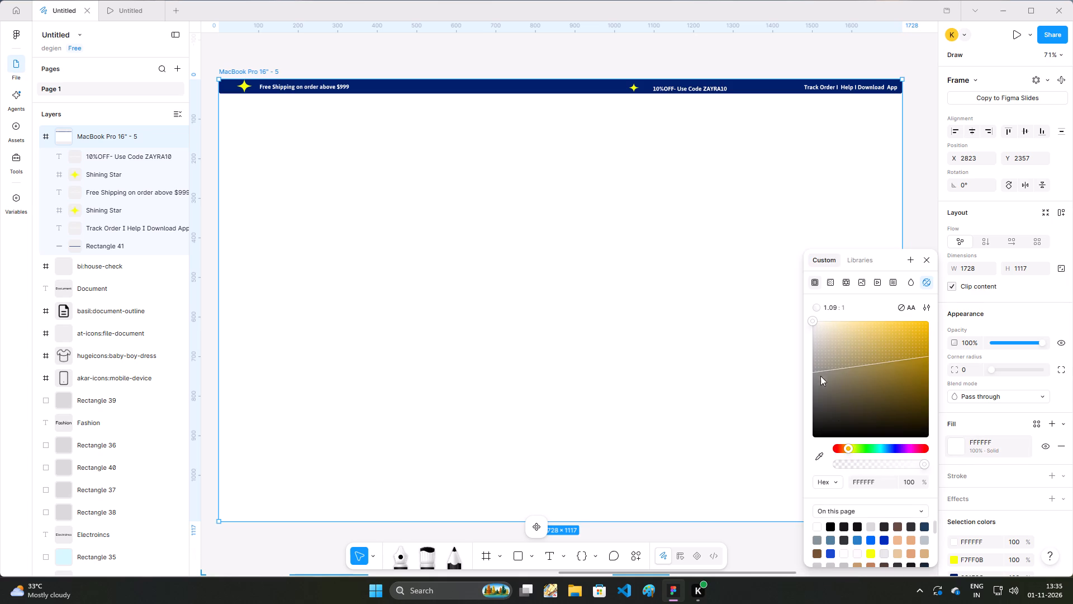
{"action": "left_click_drag", "start_coordinate": [810, 319], "coordinate": [828, 323]}
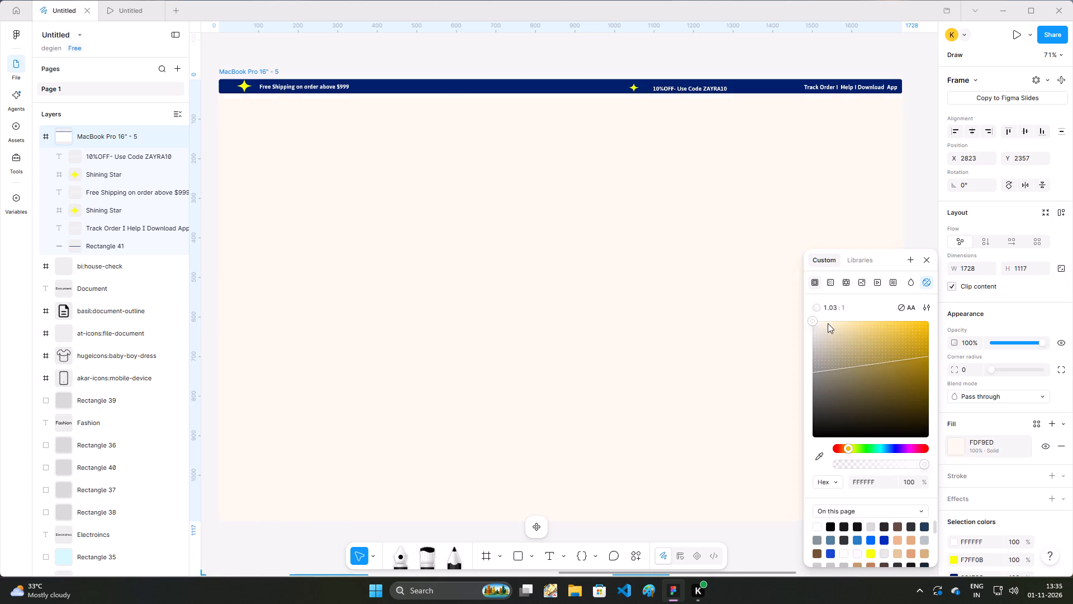
{"action": "left_click_drag", "start_coordinate": [828, 323], "coordinate": [818, 326]}
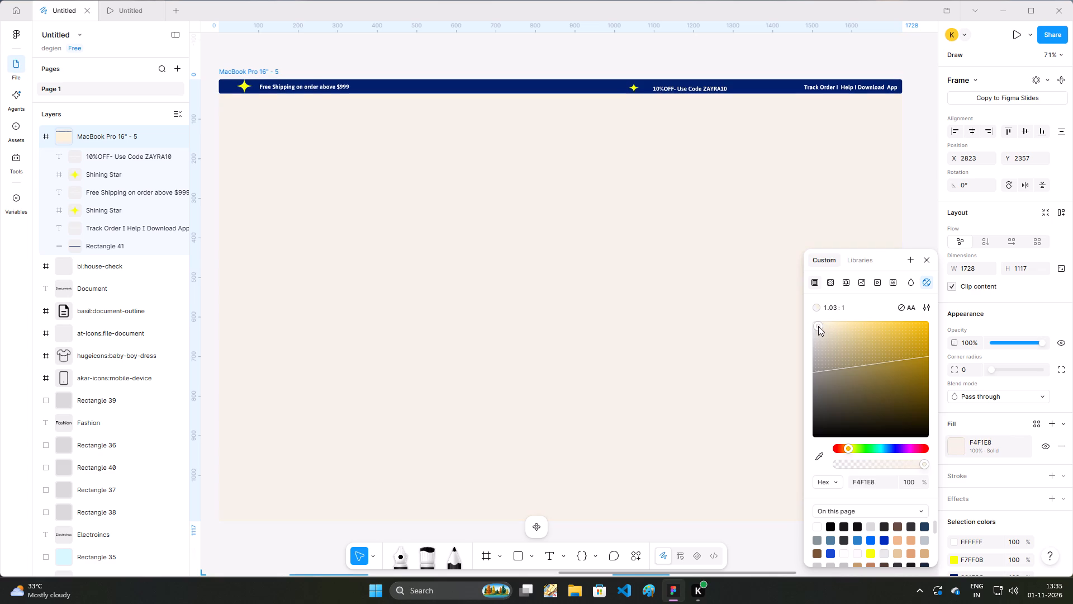
{"action": "left_click_drag", "start_coordinate": [818, 326], "coordinate": [820, 328]}
{"action": "left_click", "coordinate": [576, 355]}
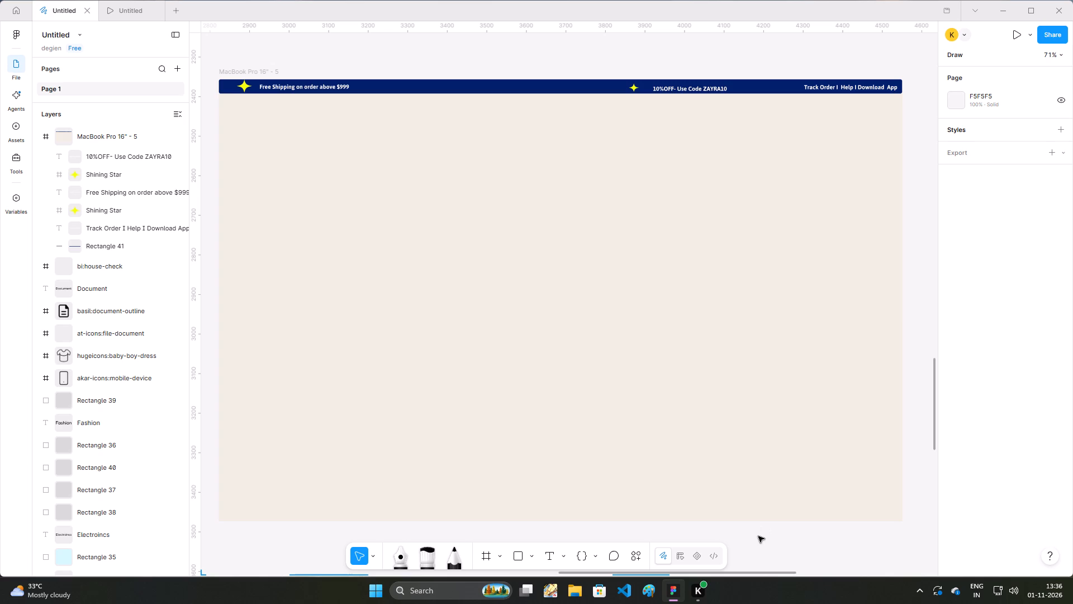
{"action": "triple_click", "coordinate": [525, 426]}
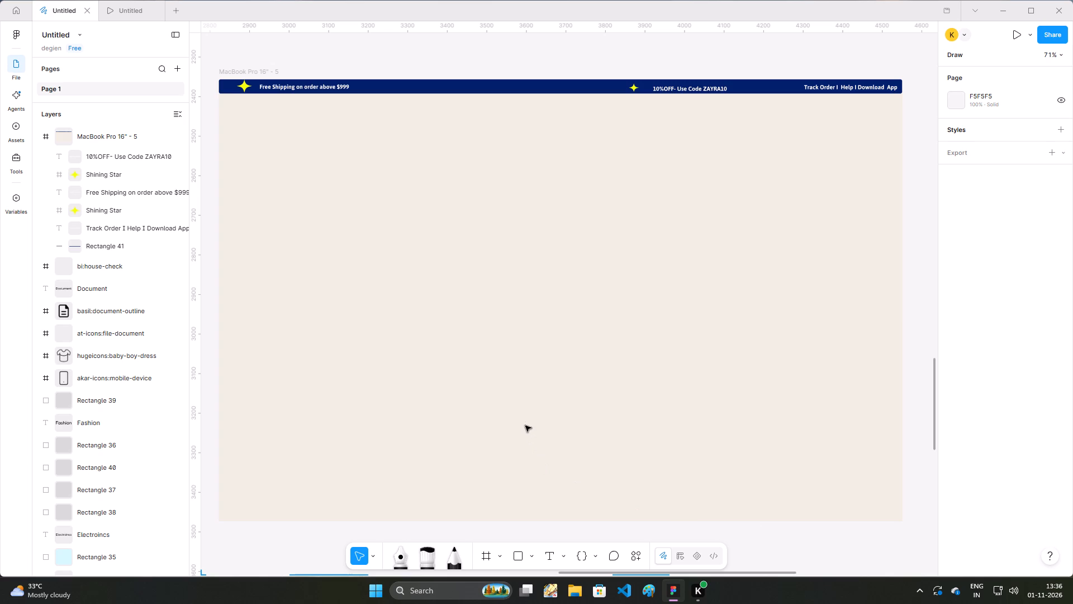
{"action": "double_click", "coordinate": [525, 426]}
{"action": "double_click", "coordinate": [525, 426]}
Set the MacBook Pro 16" - 5 frame's layer opacity to 75% and lighten its fill colour to FAF6E7.
{"action": "left_click", "coordinate": [107, 129]}
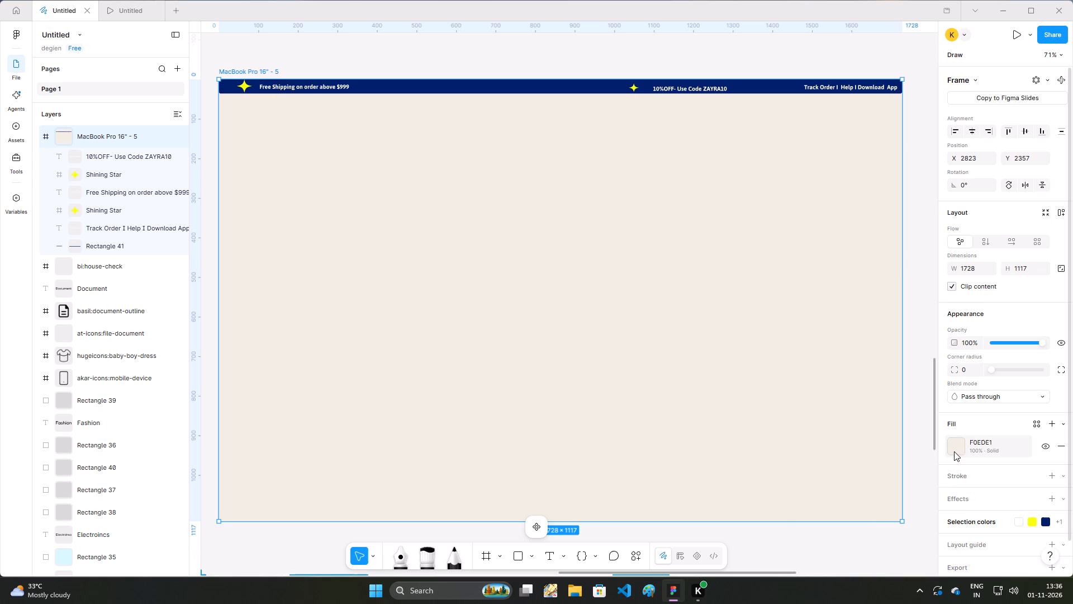
{"action": "left_click", "coordinate": [954, 451]}
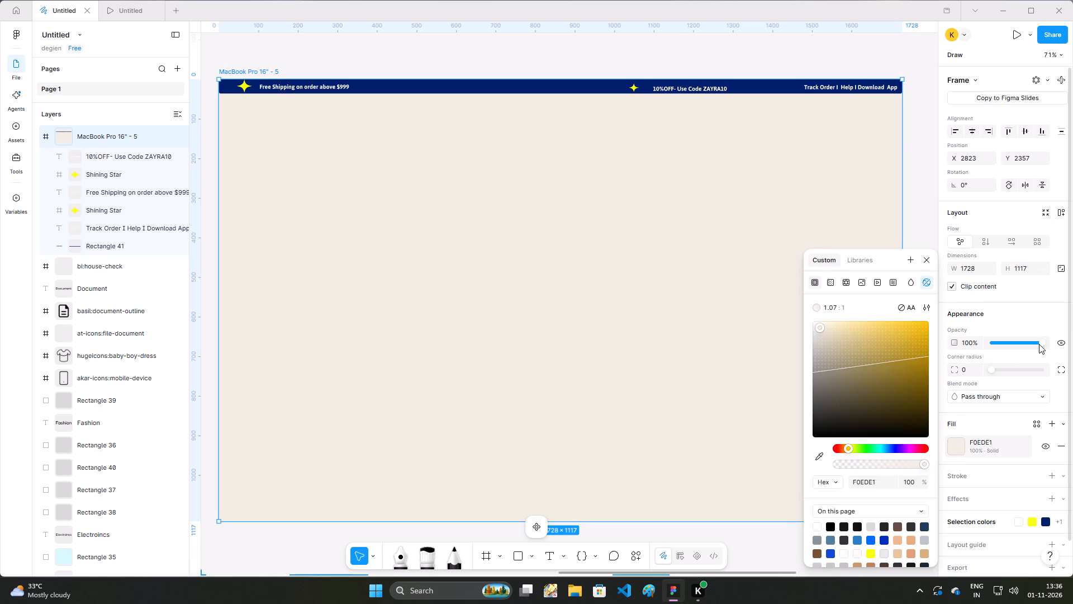
{"action": "left_click_drag", "start_coordinate": [1041, 343], "coordinate": [1015, 348]}
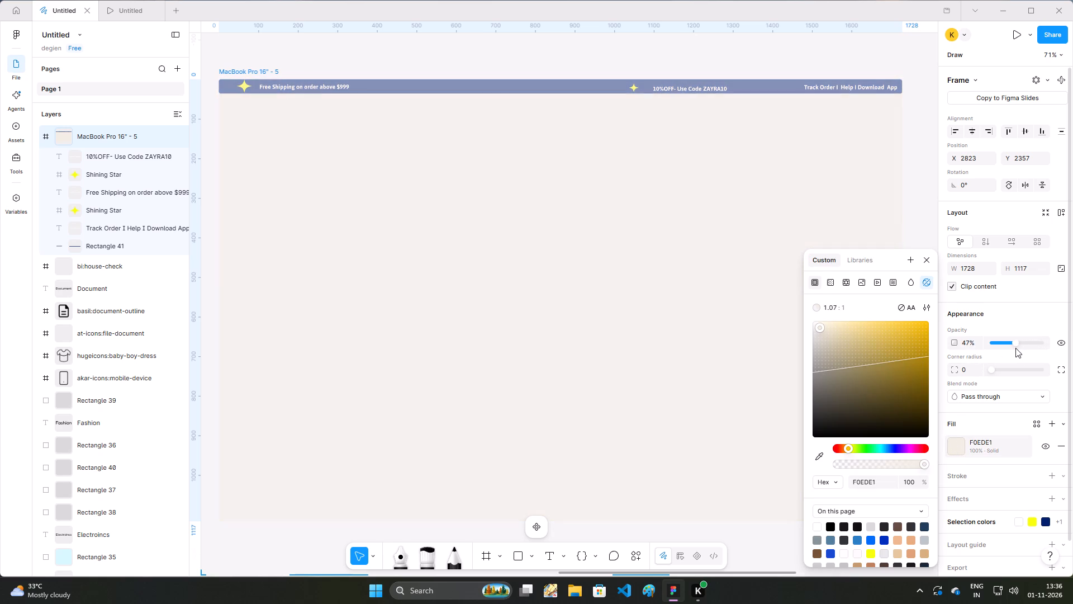
{"action": "left_click_drag", "start_coordinate": [1015, 348], "coordinate": [1020, 348]}
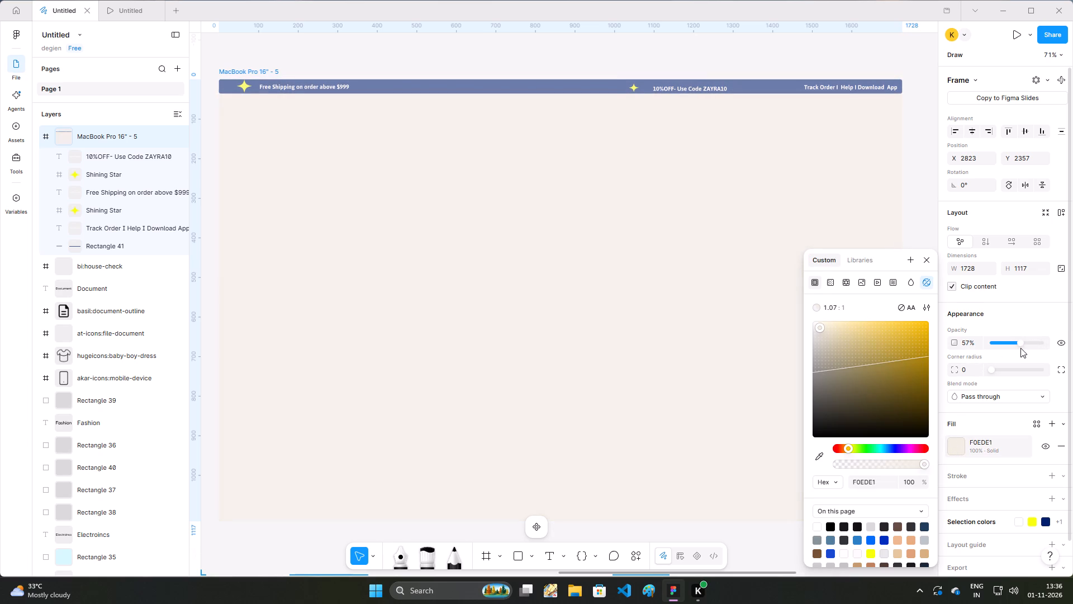
{"action": "left_click_drag", "start_coordinate": [1020, 348], "coordinate": [1025, 348]}
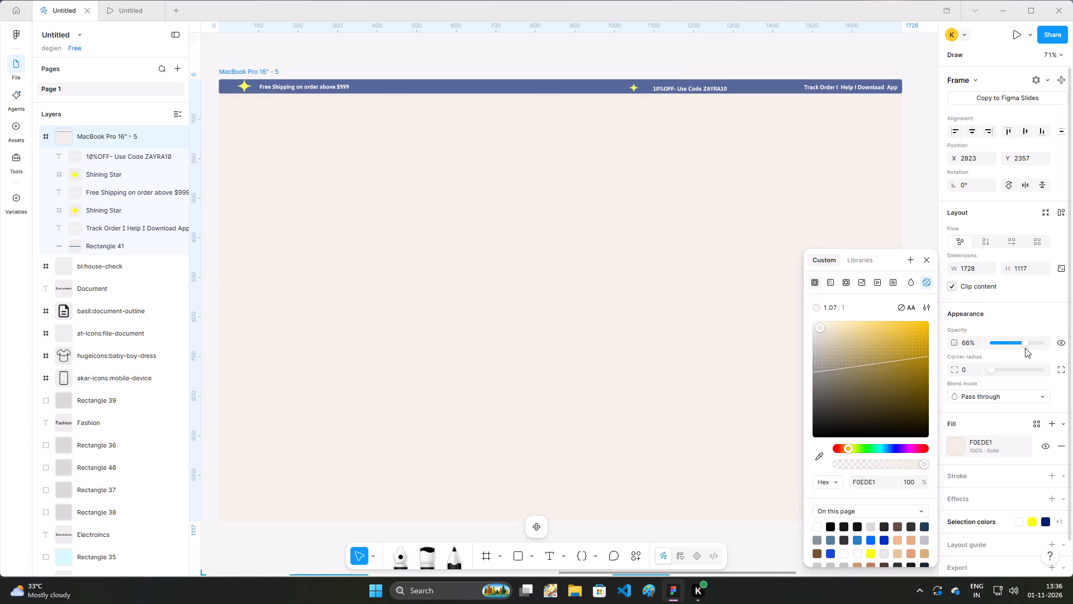
{"action": "left_click_drag", "start_coordinate": [1025, 348], "coordinate": [1033, 347]}
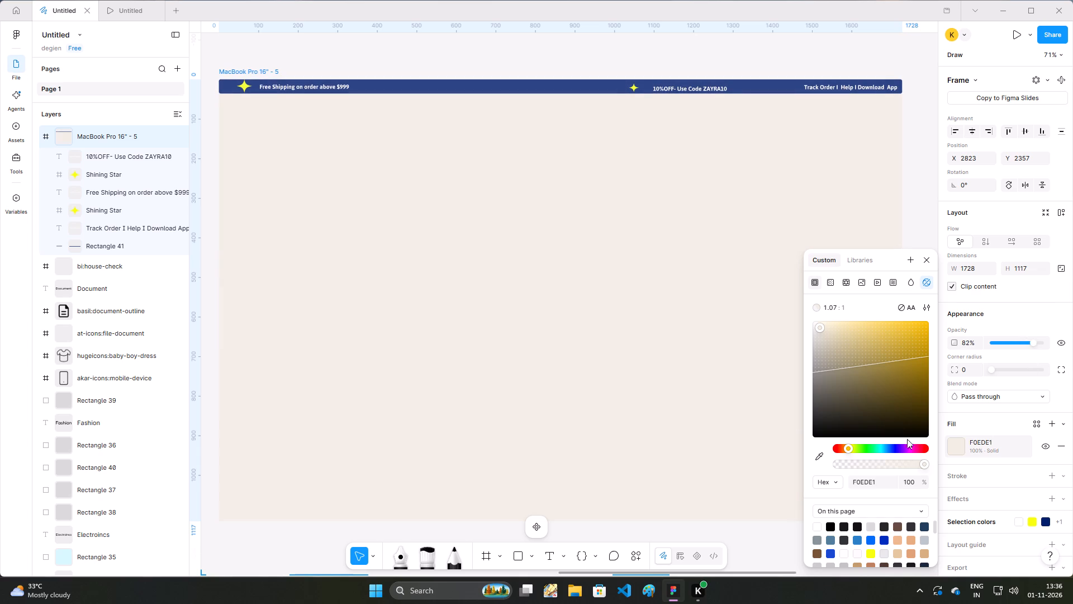
{"action": "left_click", "coordinate": [824, 328]}
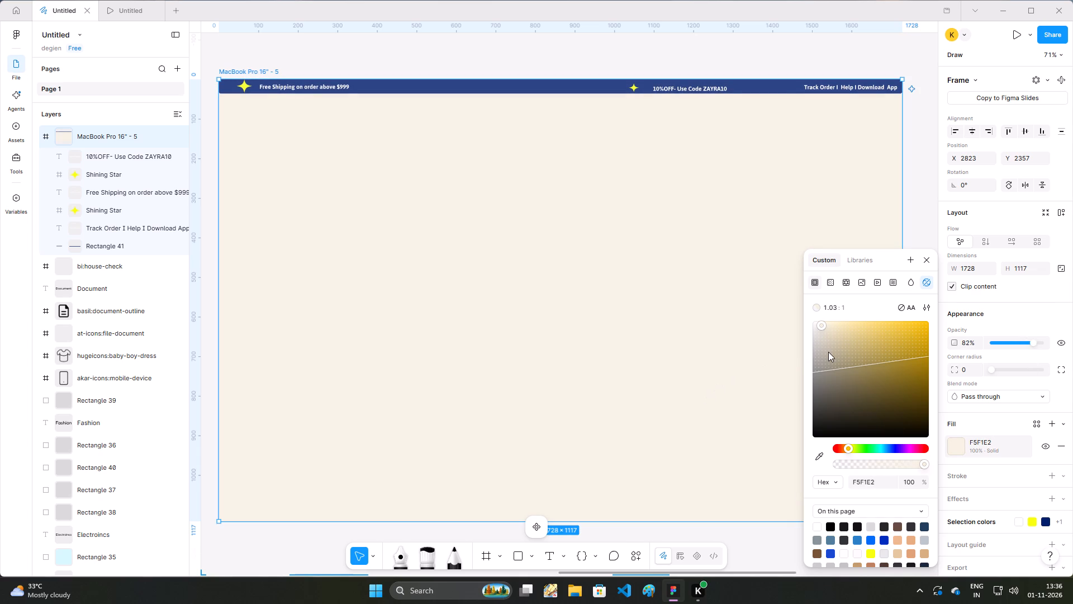
{"action": "double_click", "coordinate": [951, 449]}
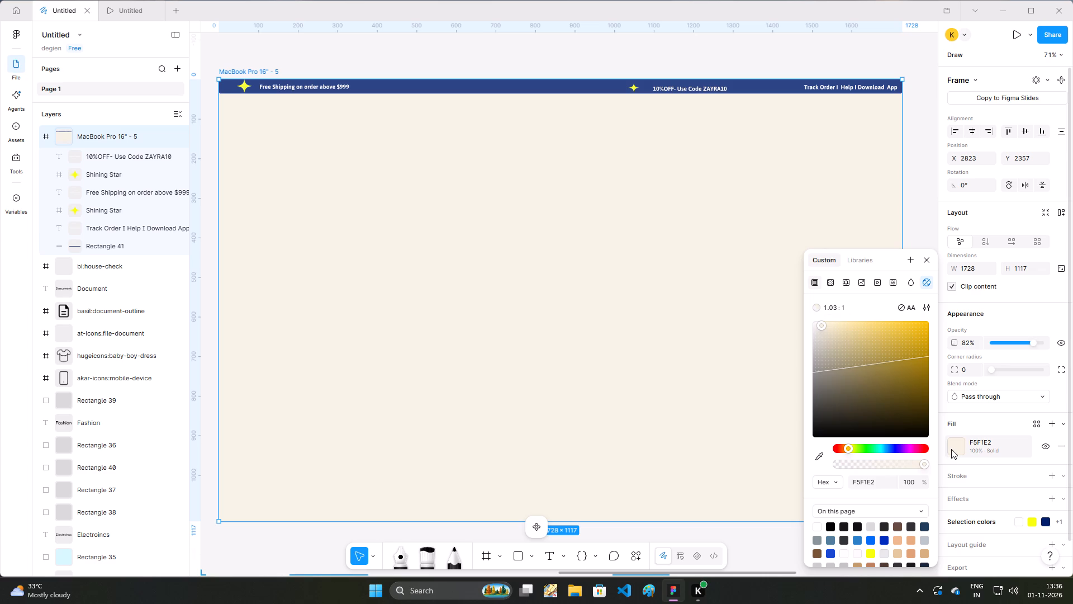
{"action": "left_click", "coordinate": [1028, 337]}
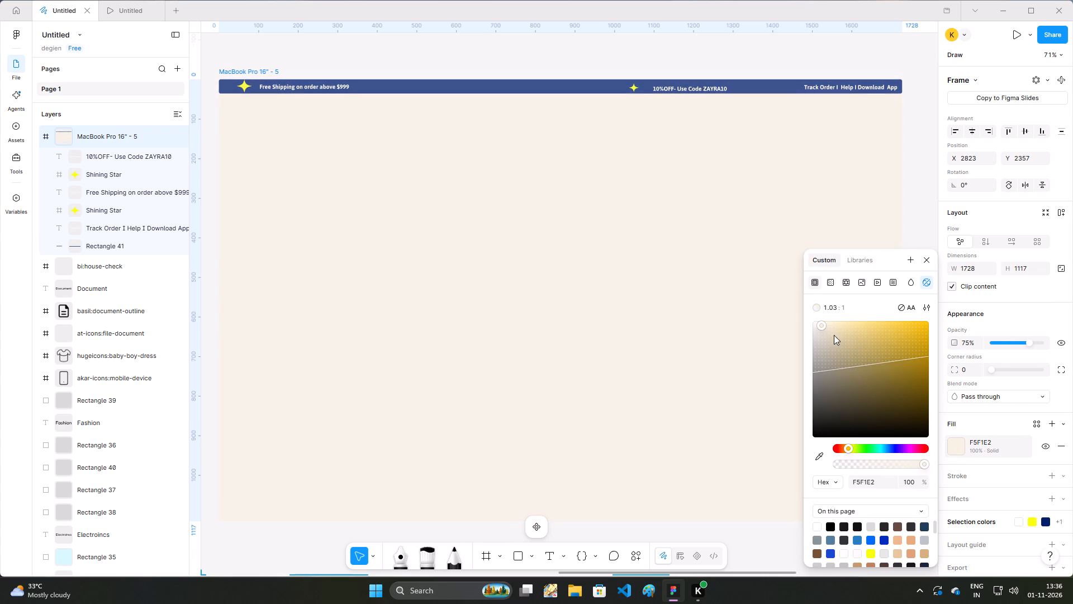
{"action": "left_click", "coordinate": [821, 322]}
Make the MacBook Pro 16" - 5 frame's FAF6E7 fill slightly transparent by lowering the fill's own opacity.
{"action": "left_click_drag", "start_coordinate": [925, 463], "coordinate": [846, 469]}
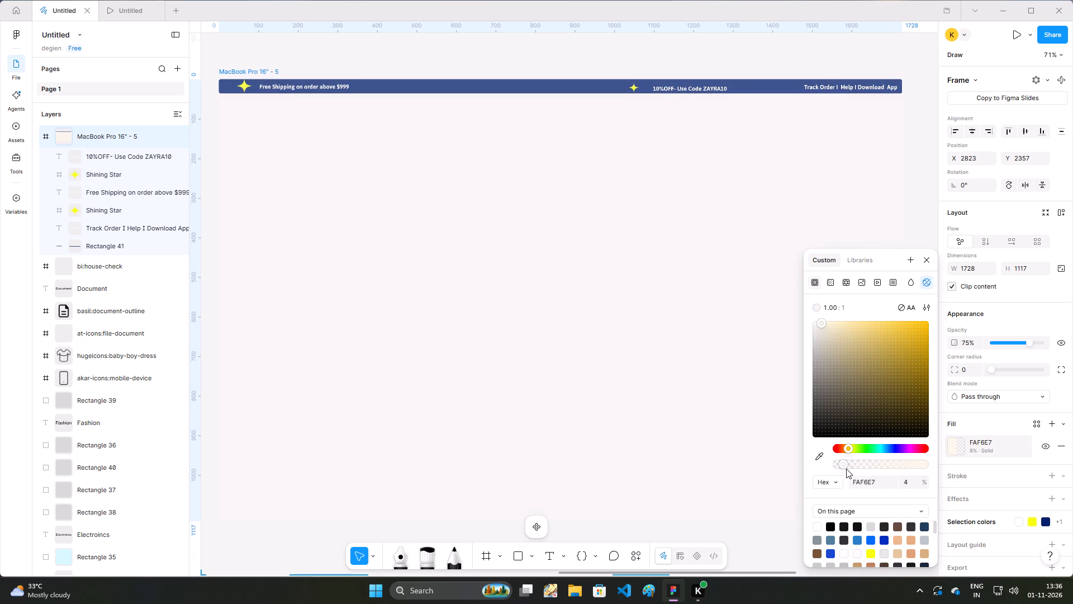
{"action": "left_click_drag", "start_coordinate": [846, 469], "coordinate": [898, 467]}
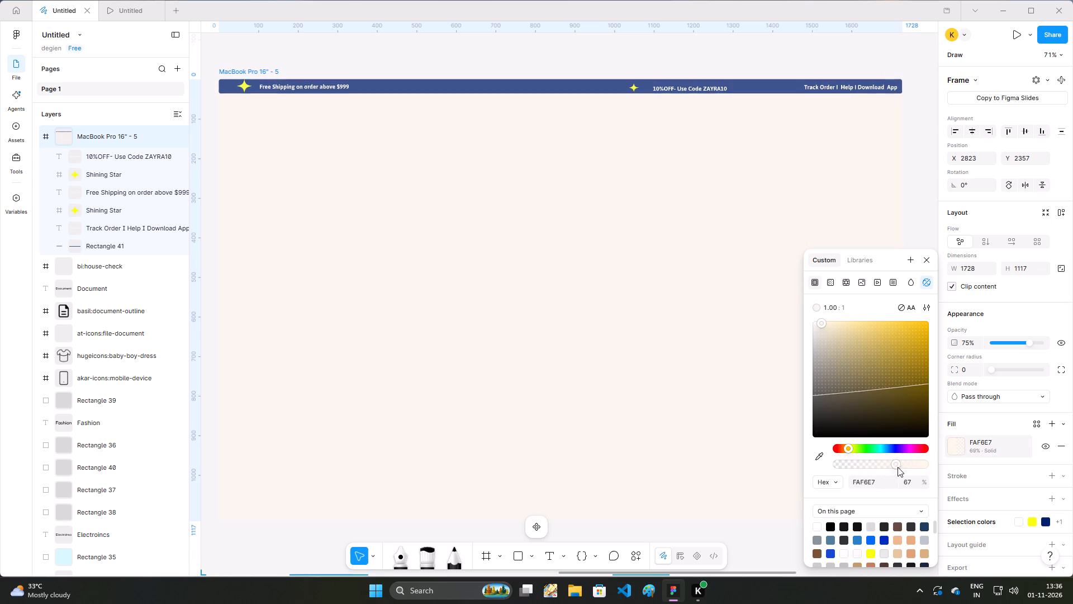
{"action": "left_click_drag", "start_coordinate": [898, 467], "coordinate": [911, 464]}
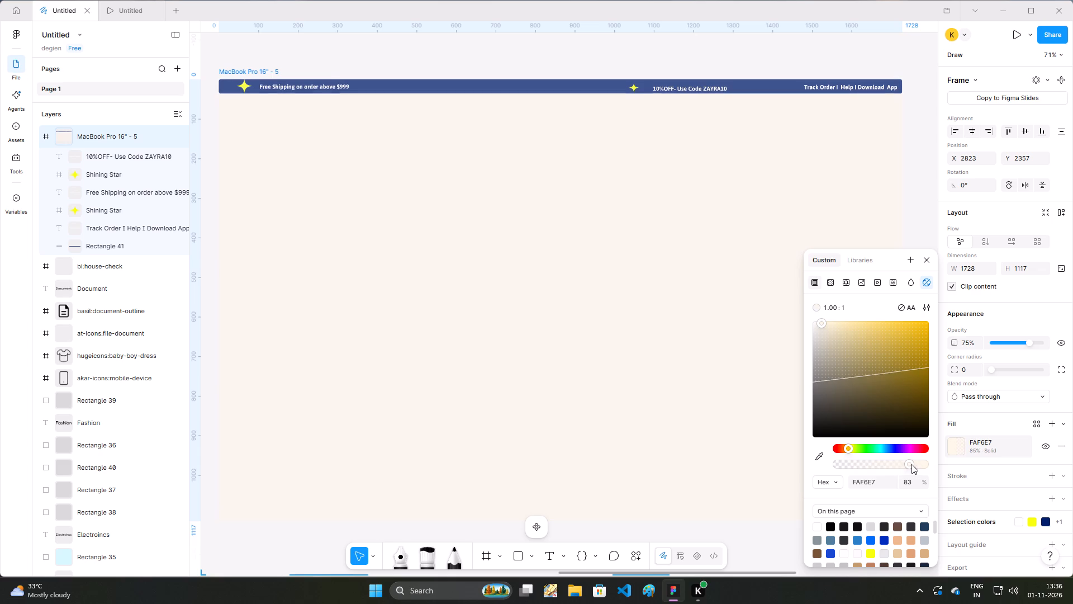
{"action": "left_click_drag", "start_coordinate": [911, 464], "coordinate": [907, 462]}
{"action": "left_click", "coordinate": [596, 502]}
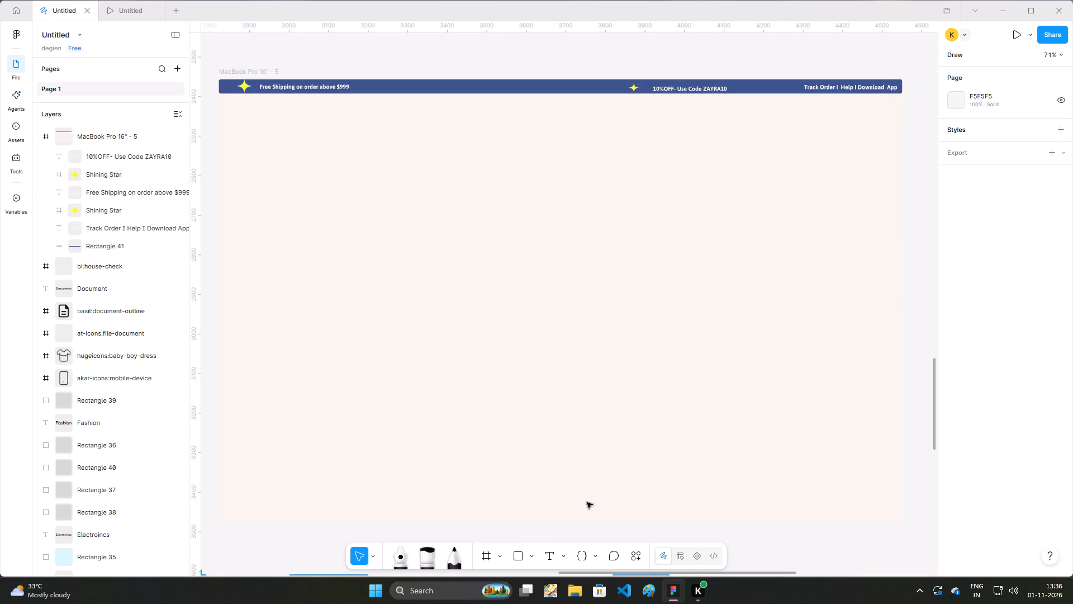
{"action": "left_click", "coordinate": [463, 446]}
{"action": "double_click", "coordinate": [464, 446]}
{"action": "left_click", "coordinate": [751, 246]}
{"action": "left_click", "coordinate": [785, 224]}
Add a grey rectangle below the top bar, spanning the frame's full width at 1728 × 100, positioned at X 0, Y 78.
{"action": "key", "text": "r"}
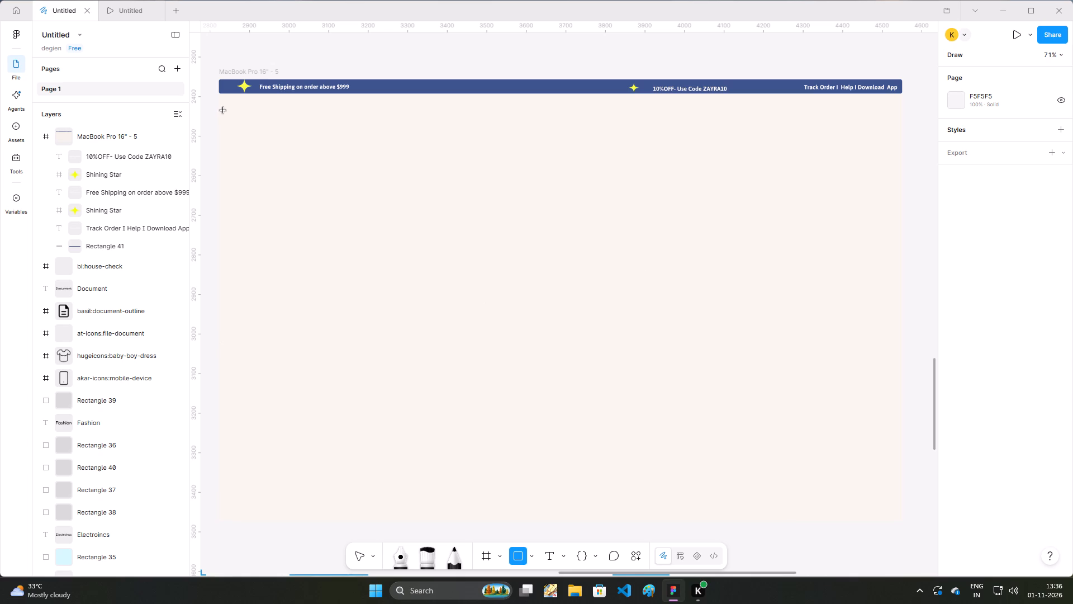
{"action": "left_click", "coordinate": [222, 109]}
{"action": "left_click_drag", "start_coordinate": [239, 119], "coordinate": [240, 119]}
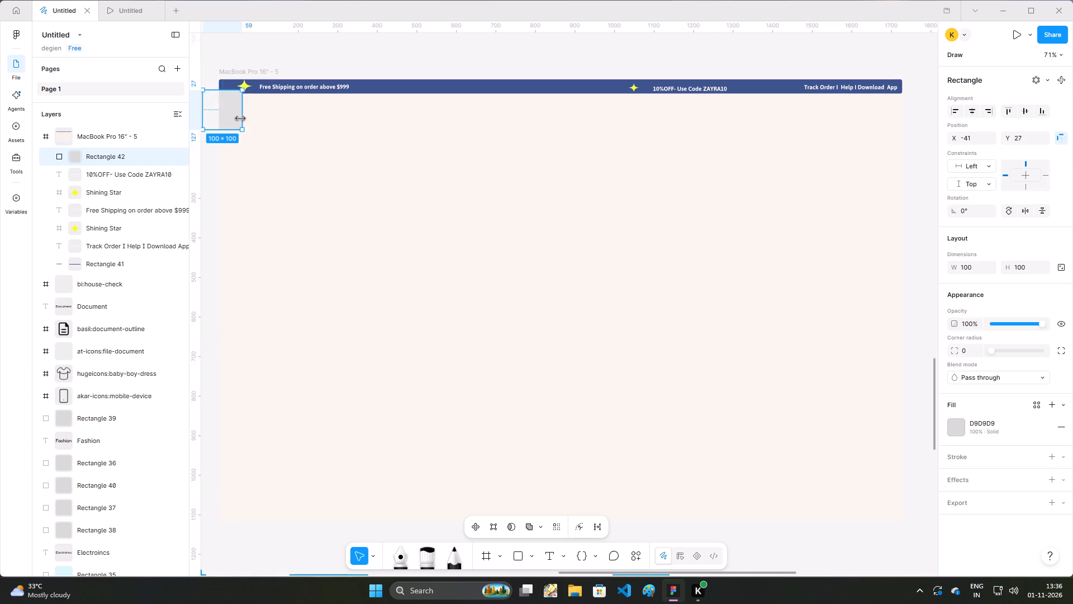
{"action": "left_click_drag", "start_coordinate": [240, 119], "coordinate": [898, 149]}
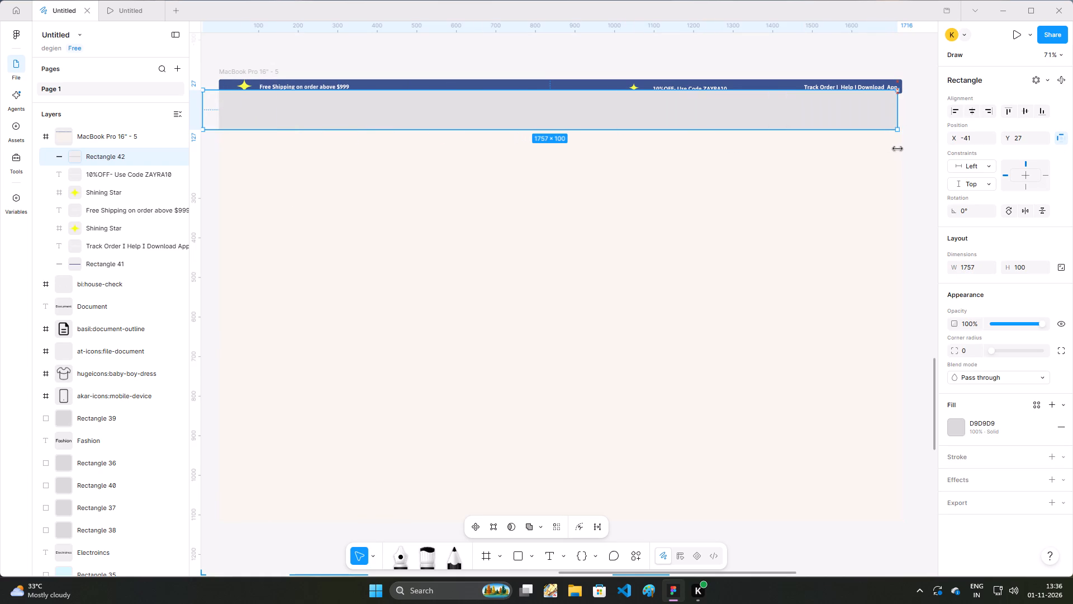
{"action": "left_click_drag", "start_coordinate": [898, 149], "coordinate": [900, 150]}
{"action": "left_click_drag", "start_coordinate": [734, 122], "coordinate": [735, 141]}
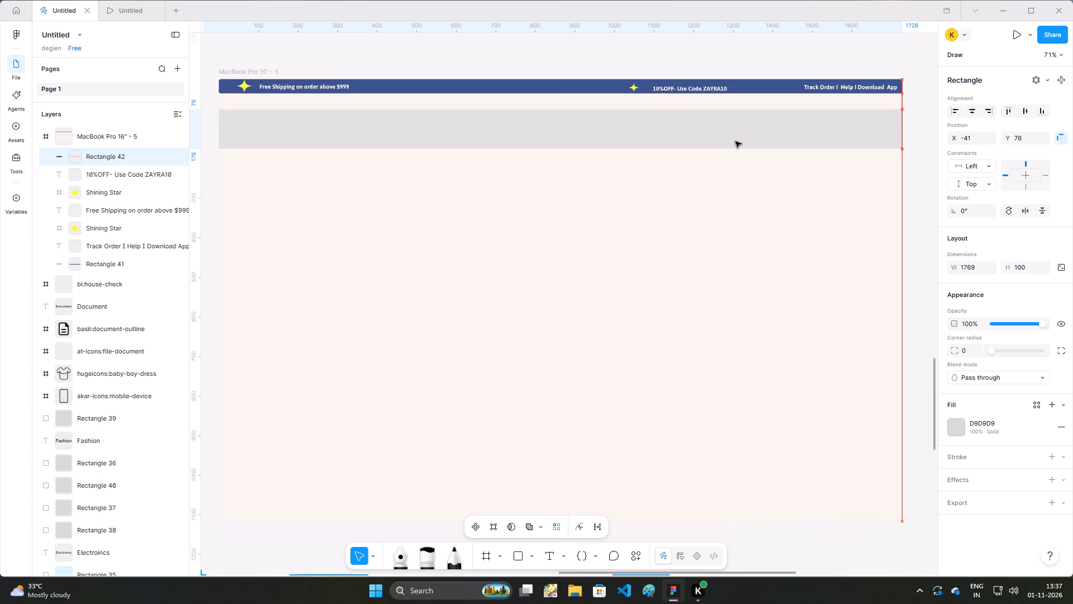
{"action": "left_click_drag", "start_coordinate": [735, 141], "coordinate": [735, 142]}
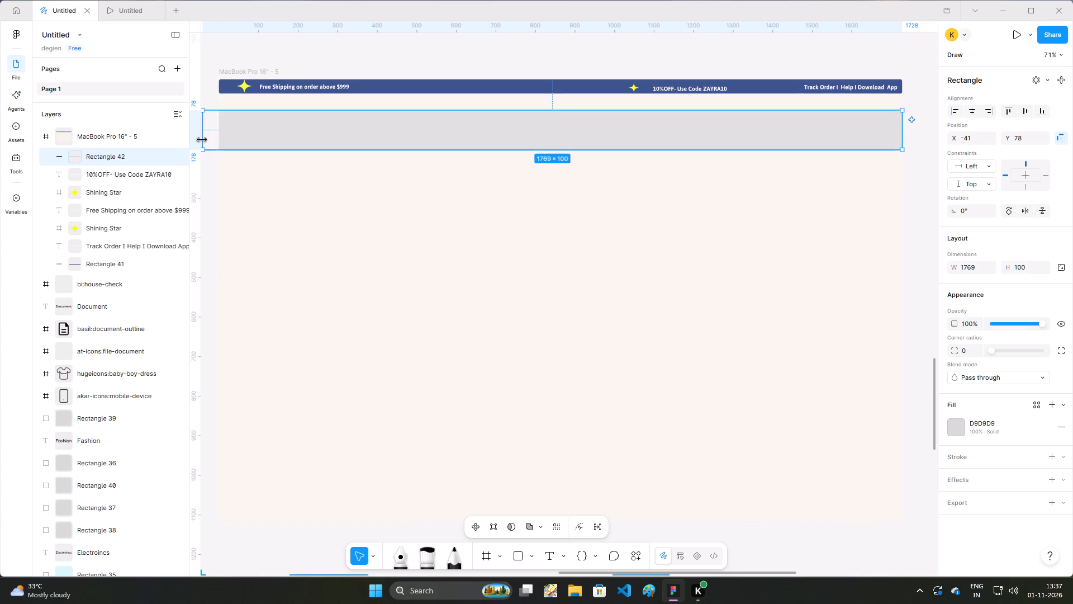
{"action": "left_click_drag", "start_coordinate": [202, 138], "coordinate": [220, 138]}
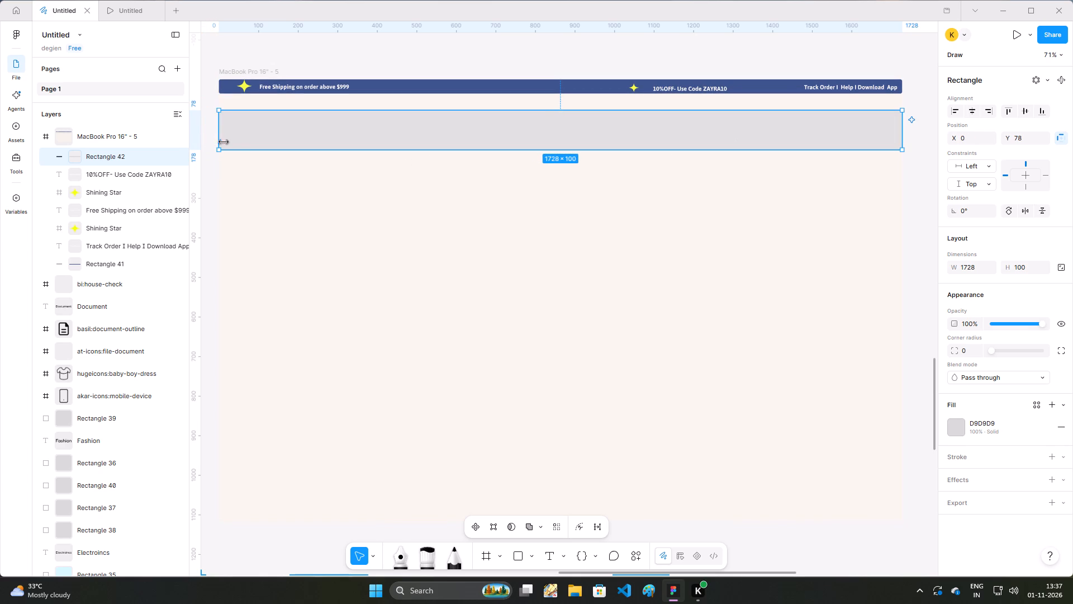
Extend the grey full-width rectangle up to the top bar at Y 38 and down to about the middle of the frame.
{"action": "left_click_drag", "start_coordinate": [551, 152], "coordinate": [556, 196]}
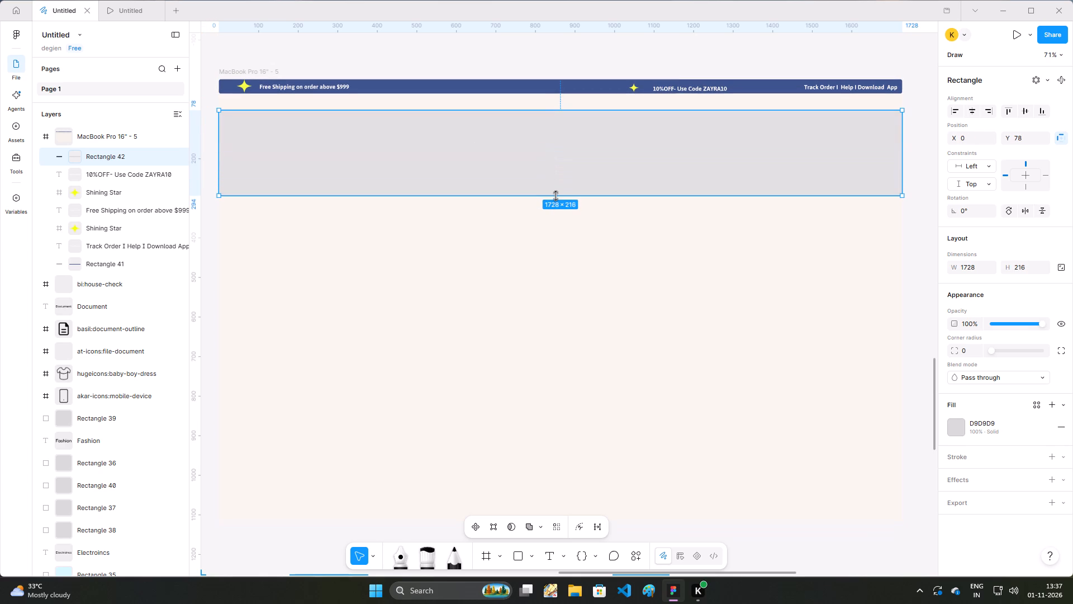
{"action": "left_click_drag", "start_coordinate": [556, 196], "coordinate": [557, 203]}
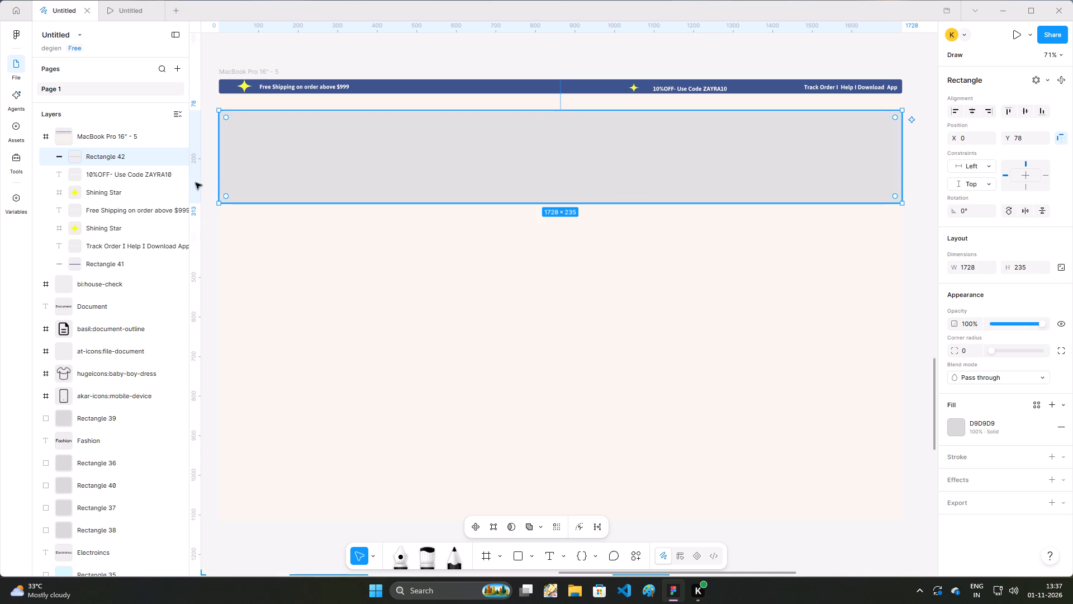
{"action": "left_click", "coordinate": [216, 171]}
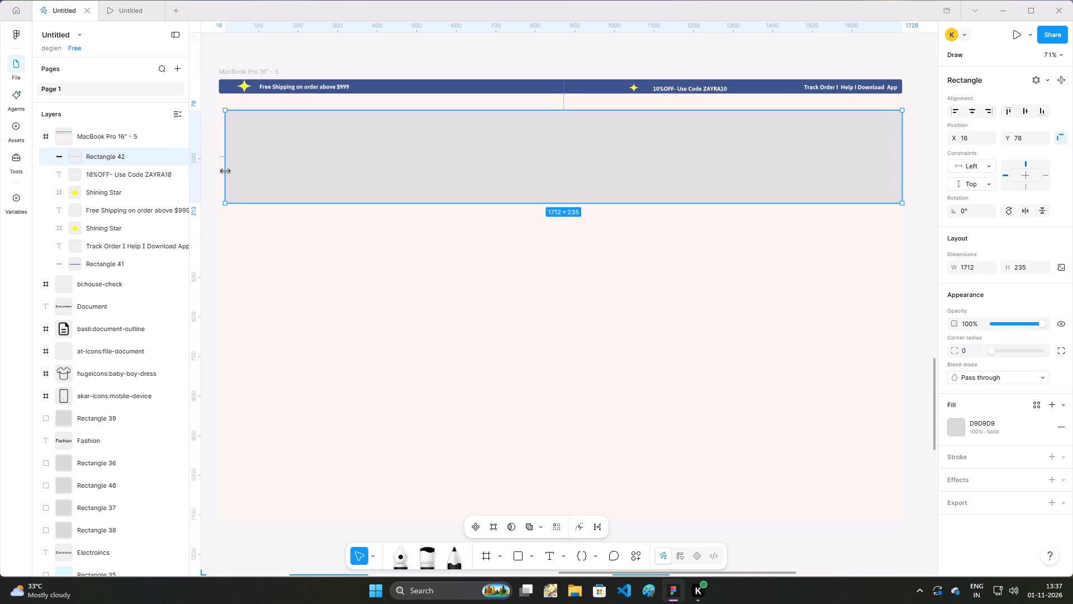
{"action": "left_click", "coordinate": [313, 233]}
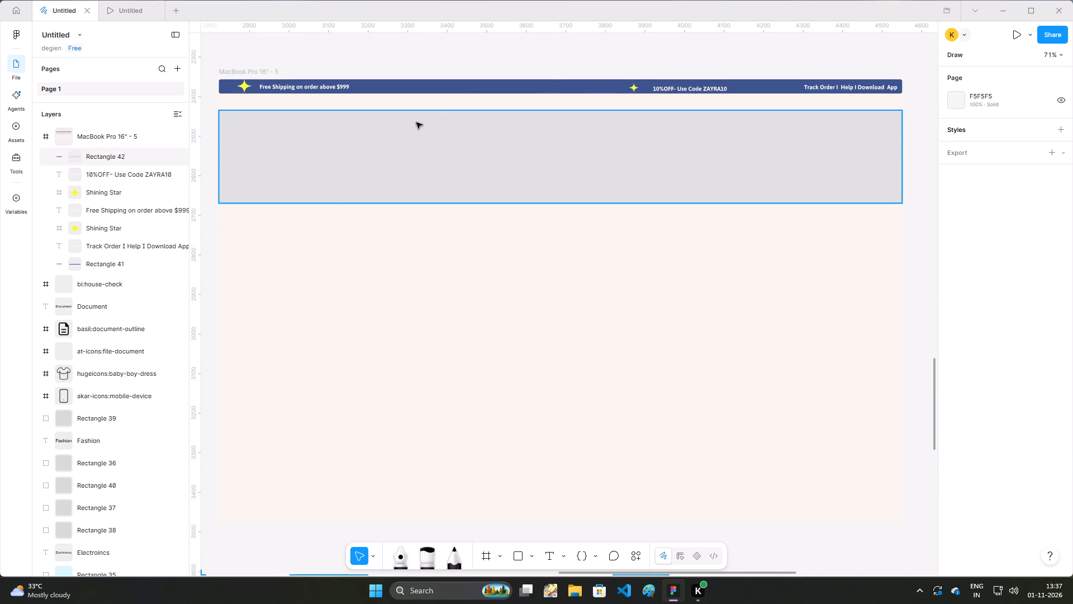
{"action": "left_click", "coordinate": [434, 111]}
{"action": "left_click_drag", "start_coordinate": [434, 111], "coordinate": [433, 90]}
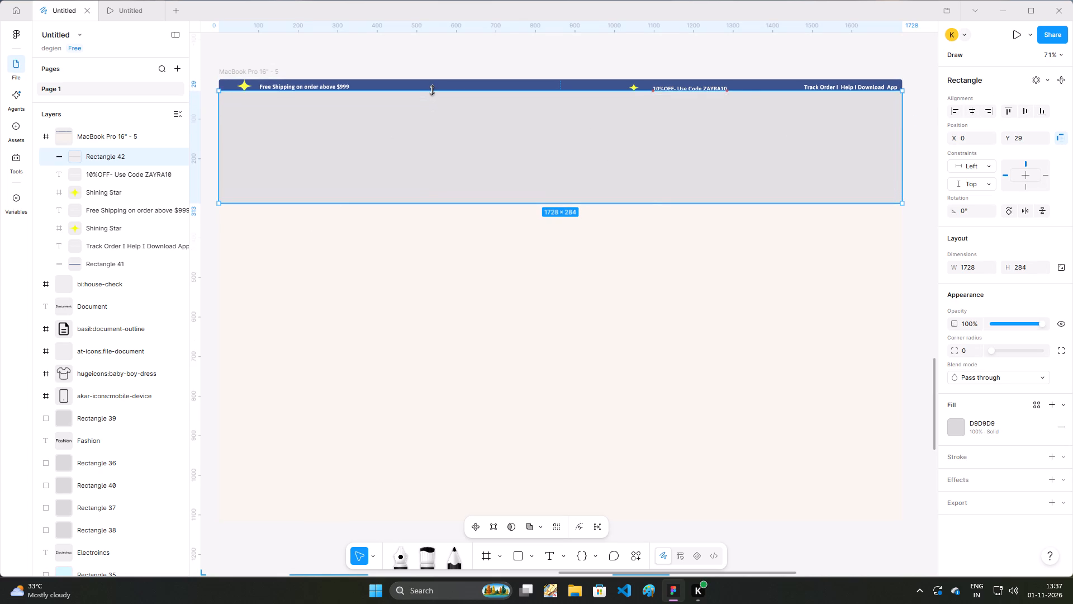
{"action": "left_click_drag", "start_coordinate": [433, 90], "coordinate": [433, 95]}
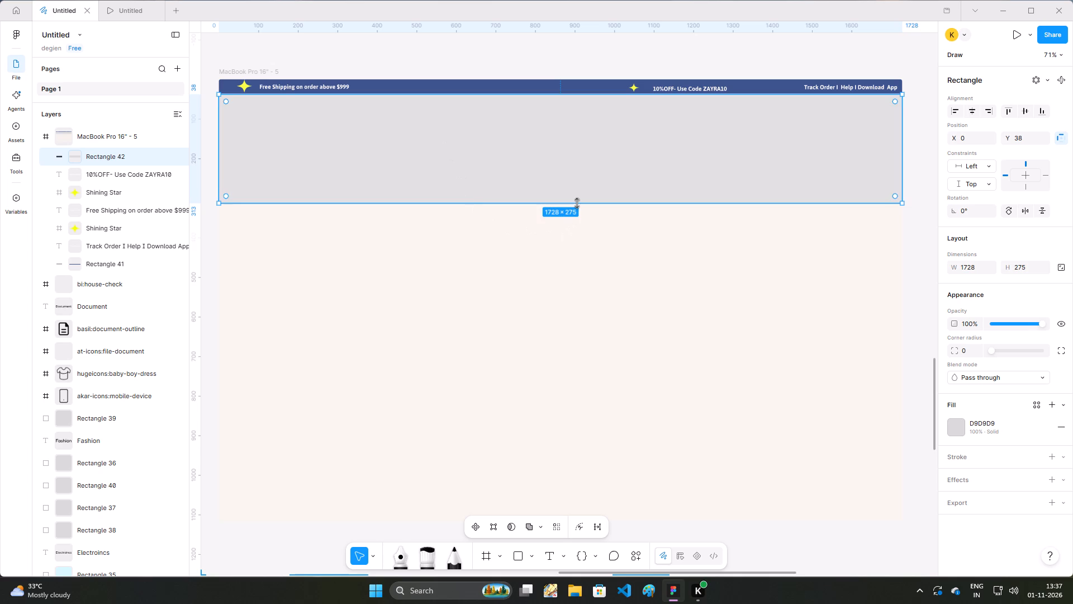
{"action": "left_click_drag", "start_coordinate": [577, 203], "coordinate": [573, 311]}
{"action": "left_click", "coordinate": [527, 398]}
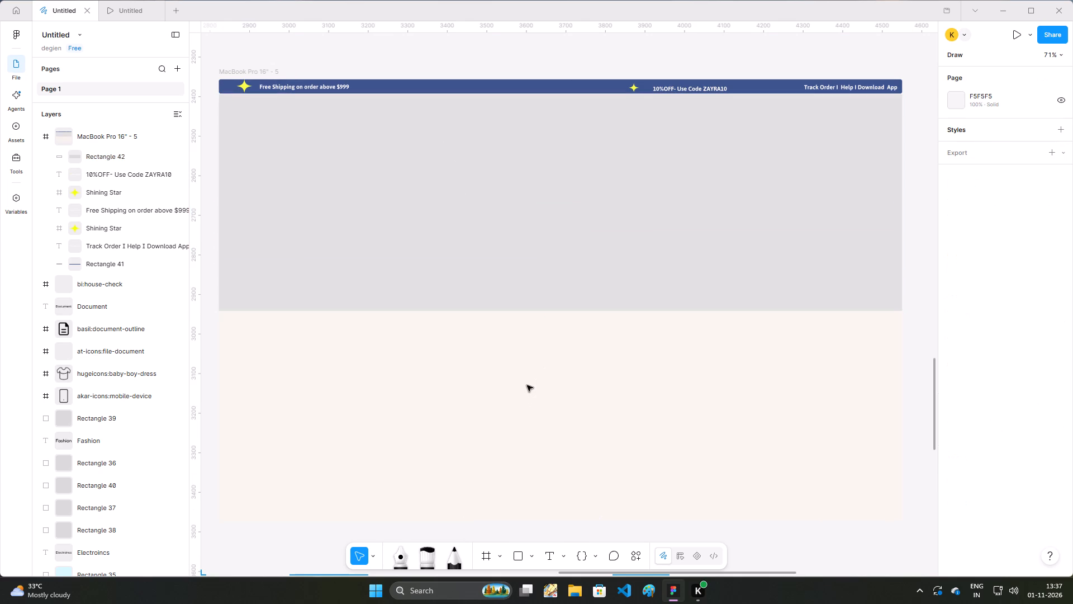
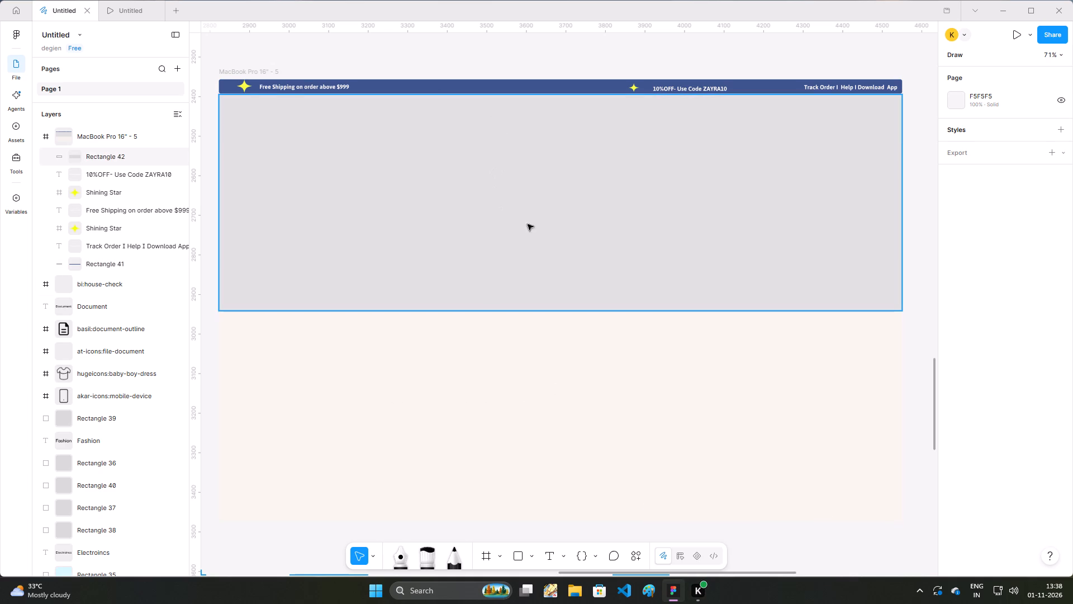
Change the grey full-width banner rectangle's fill from solid to a linear gradient.
{"action": "left_click", "coordinate": [492, 251]}
{"action": "left_click", "coordinate": [951, 430]}
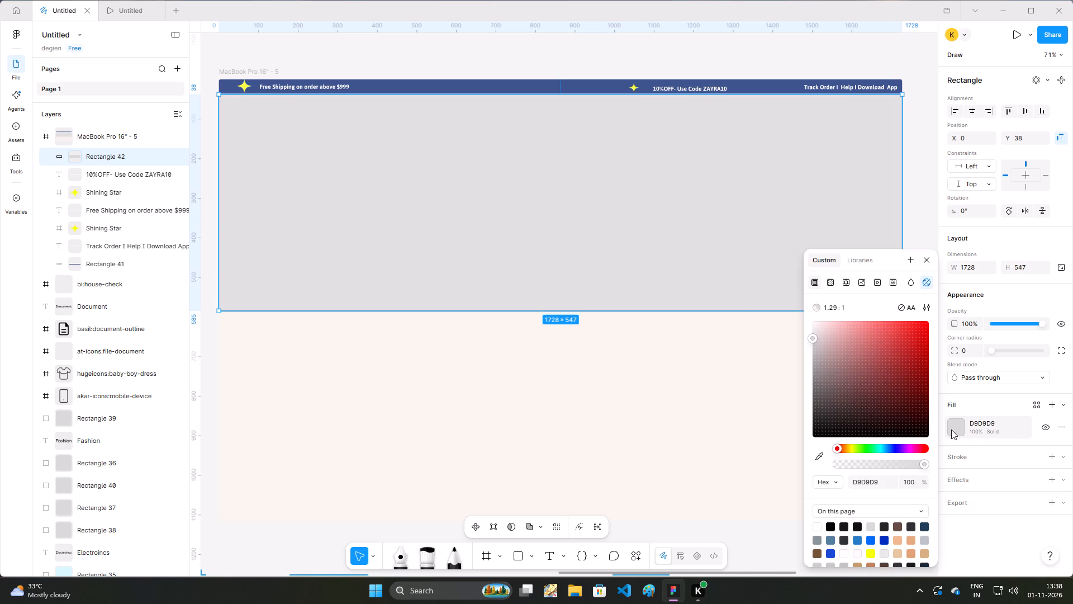
{"action": "left_click", "coordinate": [831, 281]}
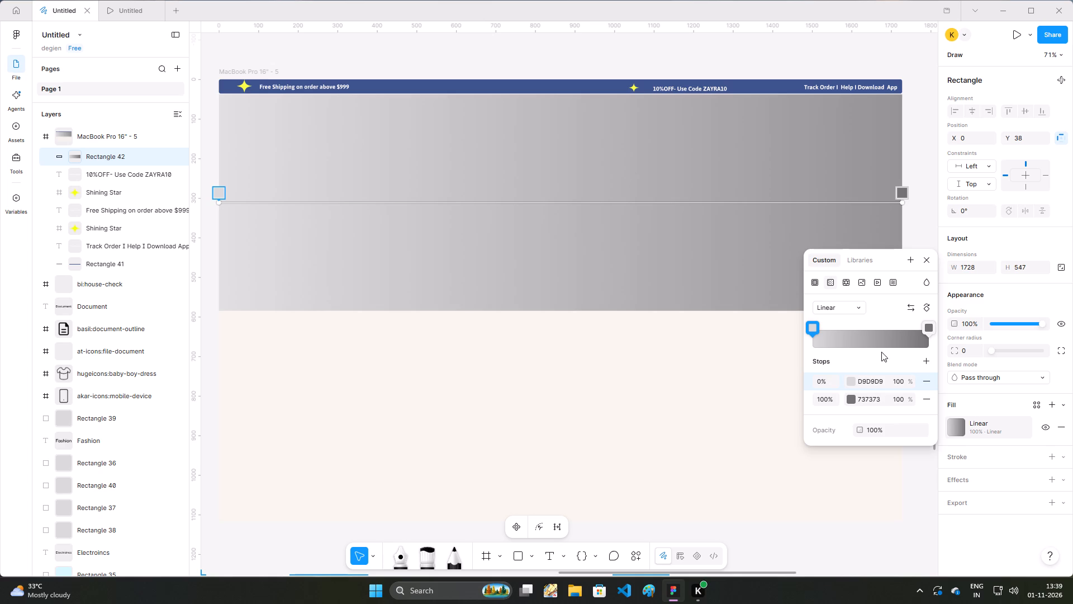
Set the banner gradient's 0% stop to a warm beige, E6D8B0.
{"action": "left_click", "coordinate": [857, 385]}
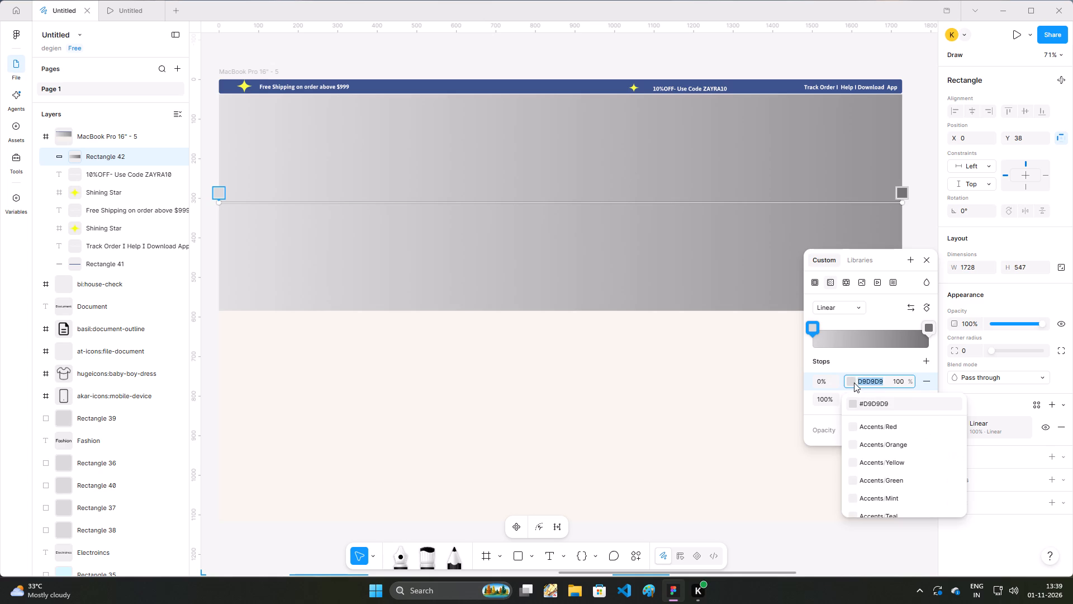
{"action": "left_click", "coordinate": [852, 380]}
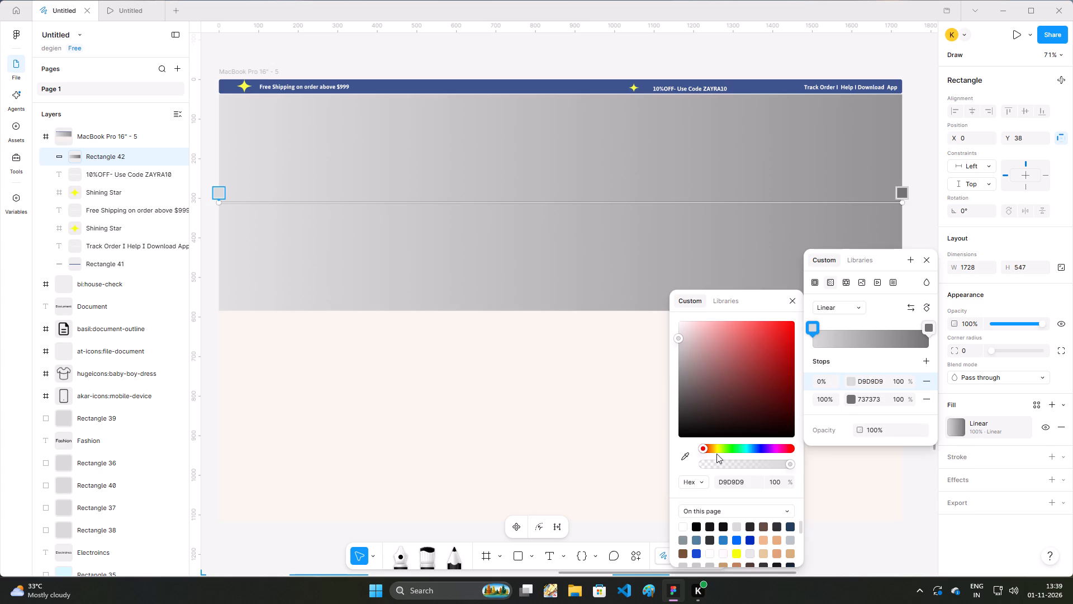
{"action": "left_click", "coordinate": [716, 451]}
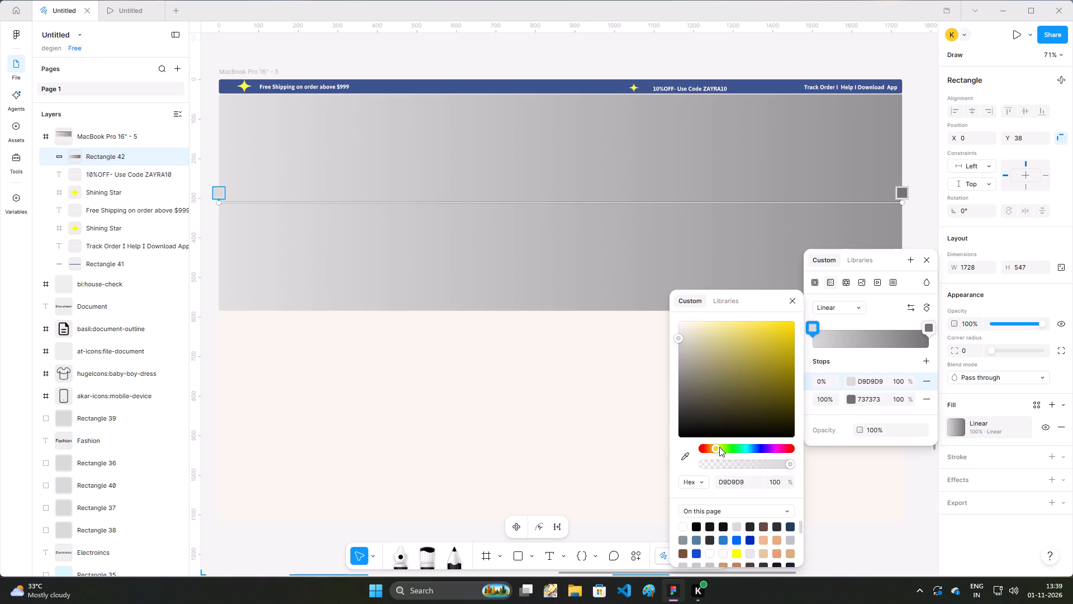
{"action": "left_click", "coordinate": [719, 447]}
{"action": "left_click", "coordinate": [709, 452]}
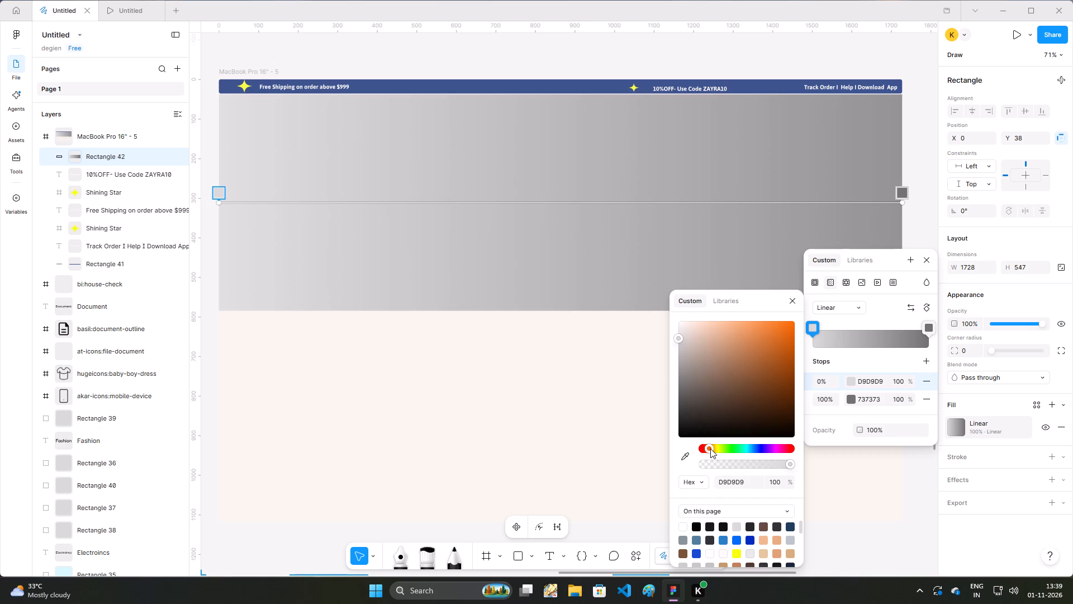
{"action": "left_click", "coordinate": [710, 449]}
{"action": "left_click", "coordinate": [713, 449]}
{"action": "left_click", "coordinate": [713, 449]}
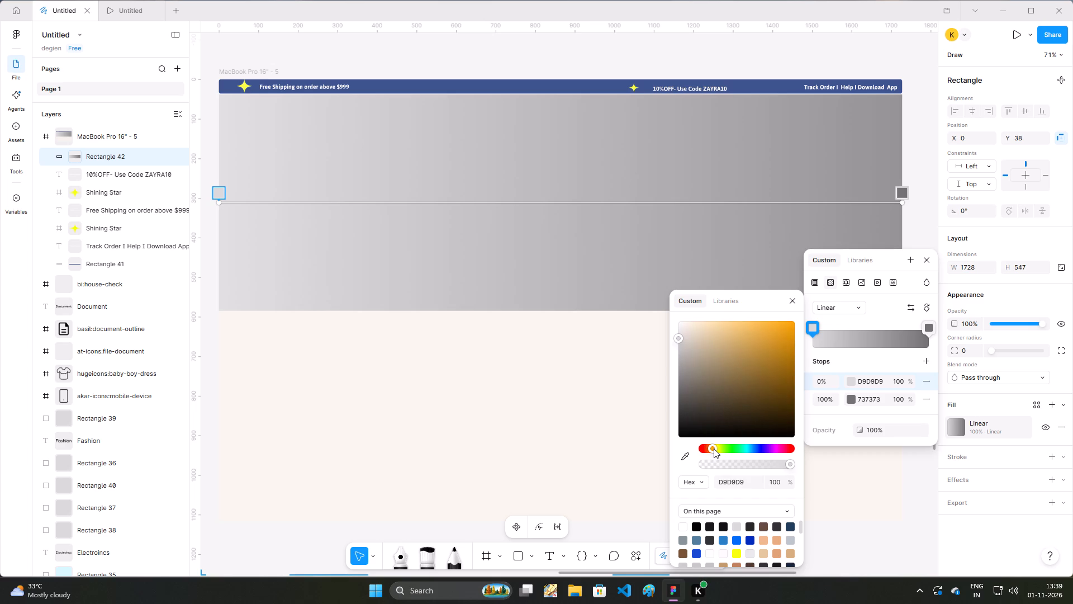
{"action": "left_click", "coordinate": [714, 449]}
{"action": "left_click_drag", "start_coordinate": [675, 340], "coordinate": [705, 332]}
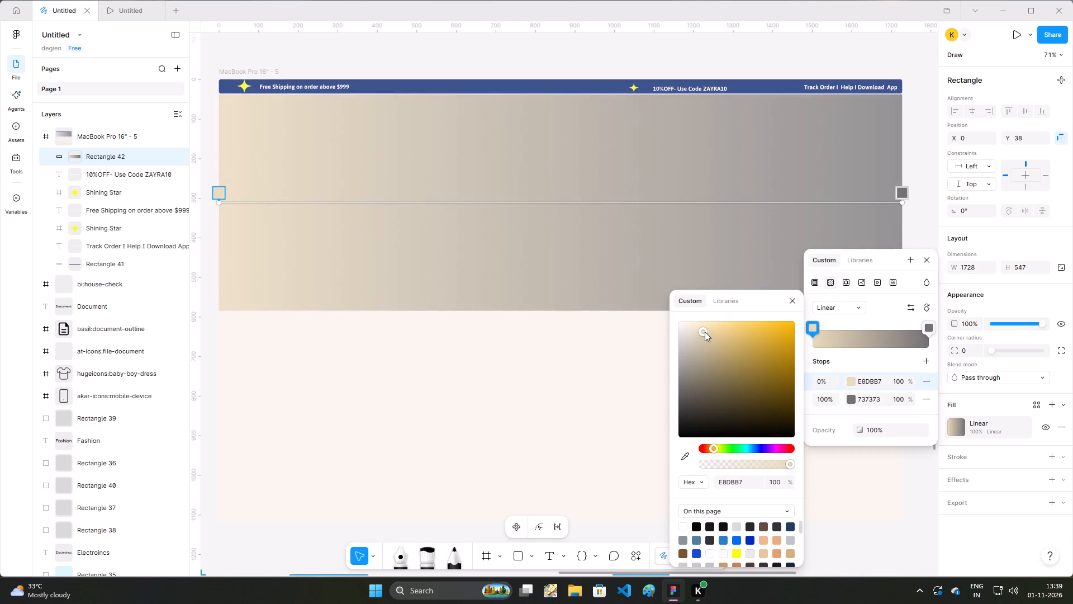
{"action": "left_click_drag", "start_coordinate": [705, 332], "coordinate": [707, 332]}
{"action": "left_click_drag", "start_coordinate": [707, 332], "coordinate": [706, 332]}
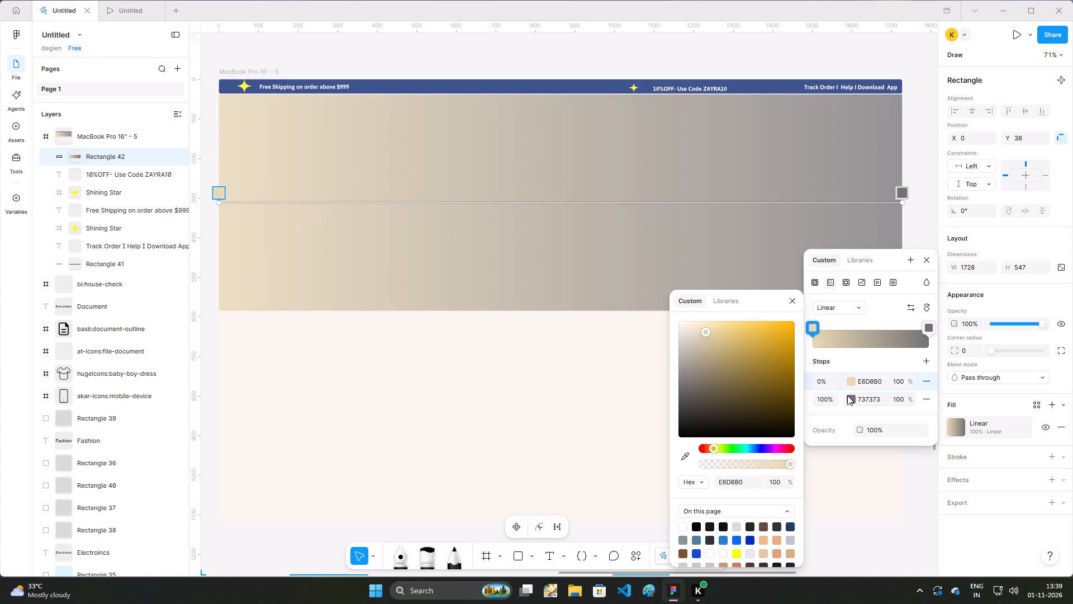
Recolour the banner gradient's 100% stop with yellowish beige shades, ending on the muted khaki CDC4A0.
{"action": "double_click", "coordinate": [847, 395]}
{"action": "left_click", "coordinate": [847, 395]}
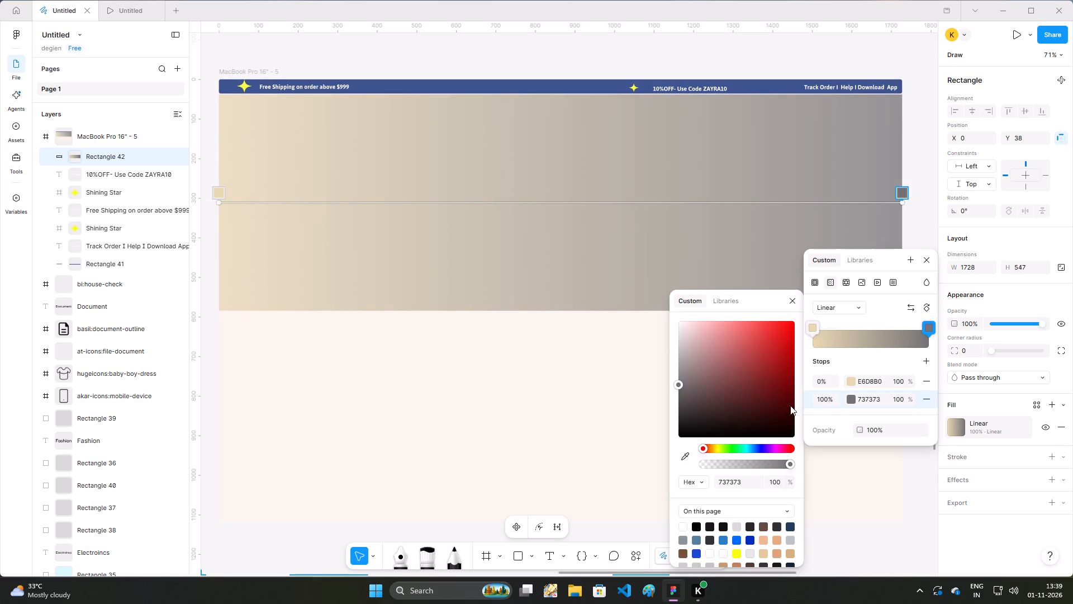
{"action": "left_click", "coordinate": [849, 398]}
{"action": "left_click", "coordinate": [849, 398]}
{"action": "left_click", "coordinate": [717, 448]}
{"action": "left_click", "coordinate": [716, 449]}
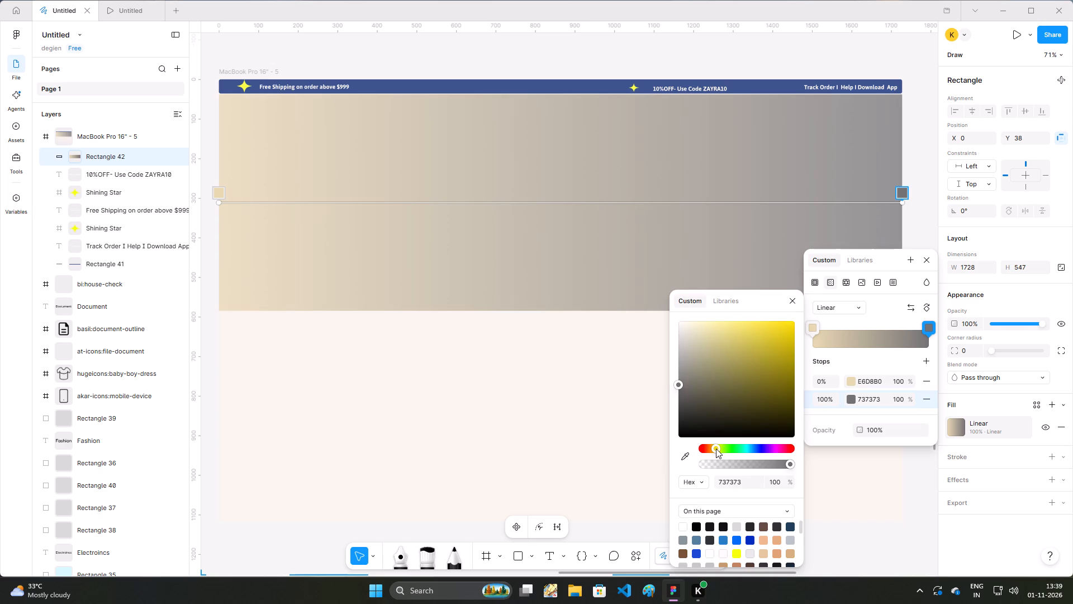
{"action": "left_click", "coordinate": [715, 450]}
{"action": "left_click_drag", "start_coordinate": [678, 386], "coordinate": [718, 337]}
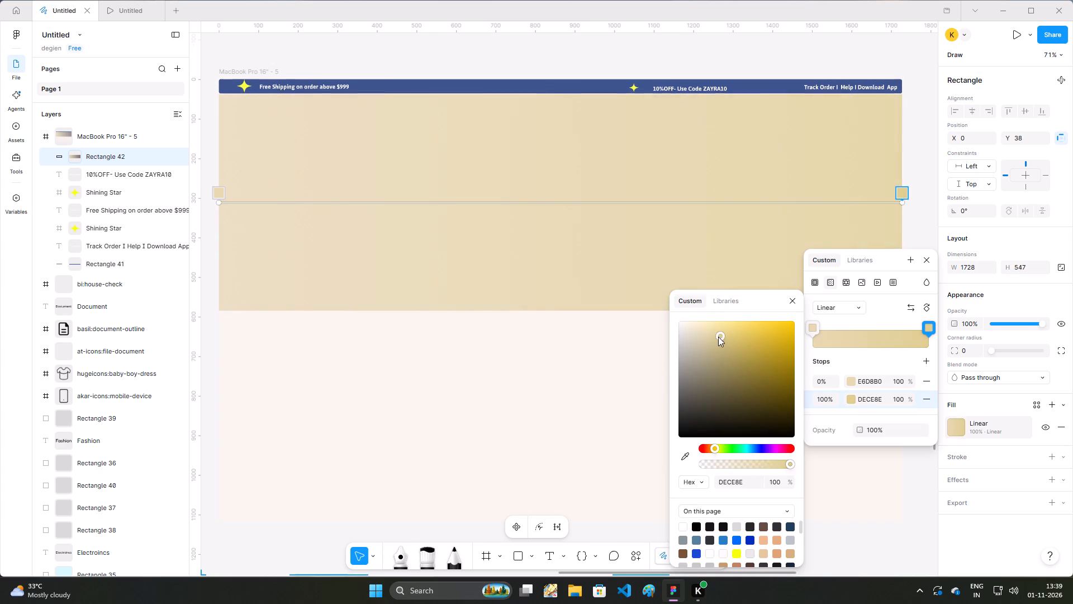
{"action": "left_click_drag", "start_coordinate": [718, 337], "coordinate": [711, 329]}
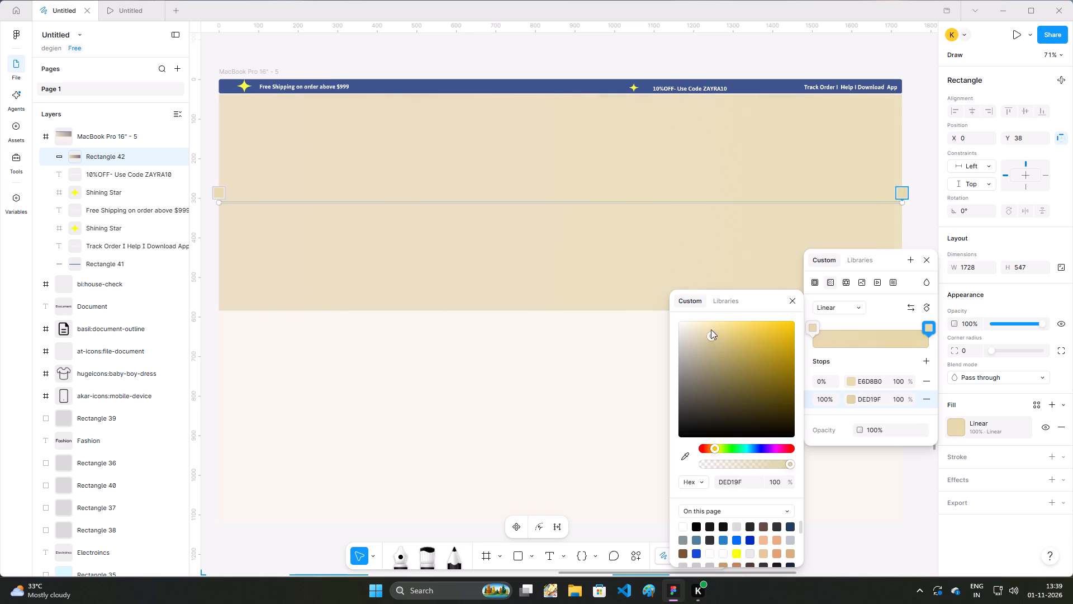
{"action": "left_click_drag", "start_coordinate": [711, 329], "coordinate": [708, 323]}
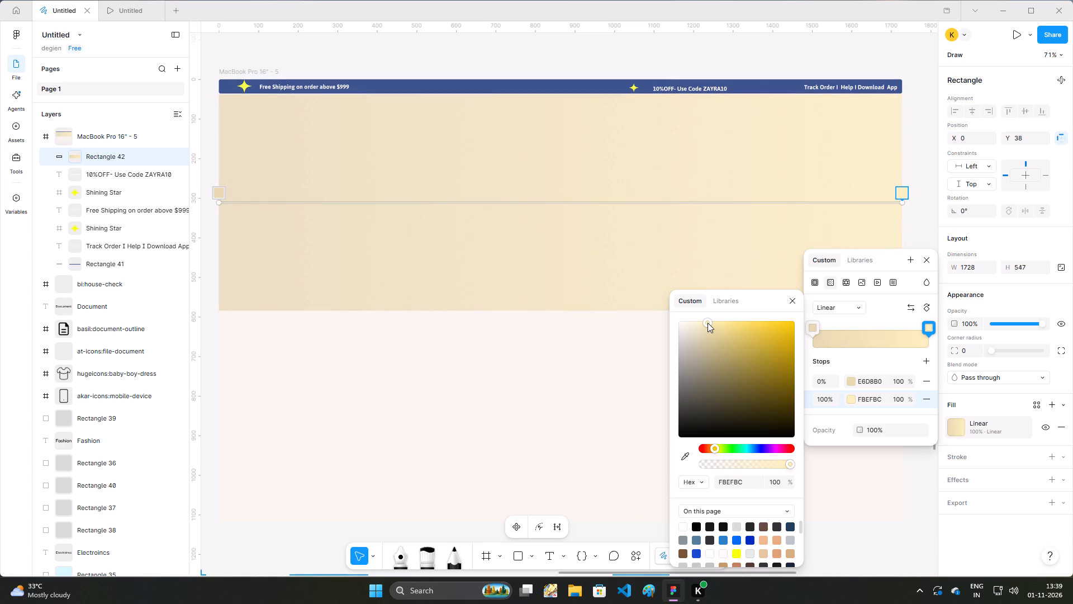
{"action": "left_click_drag", "start_coordinate": [708, 323], "coordinate": [706, 323]}
{"action": "left_click_drag", "start_coordinate": [706, 323], "coordinate": [706, 333]}
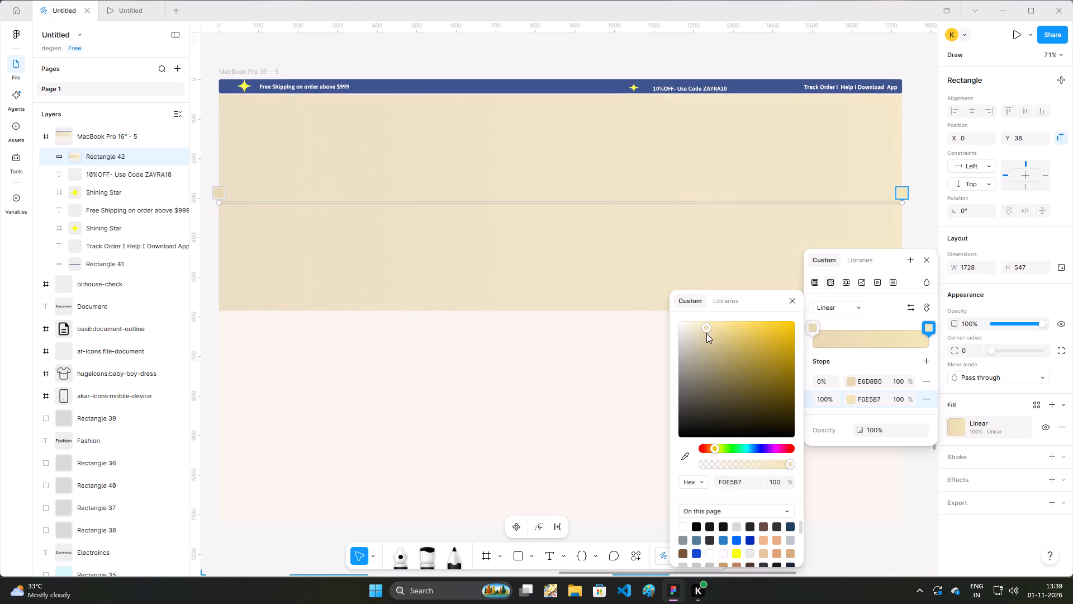
{"action": "left_click_drag", "start_coordinate": [706, 333], "coordinate": [737, 345]}
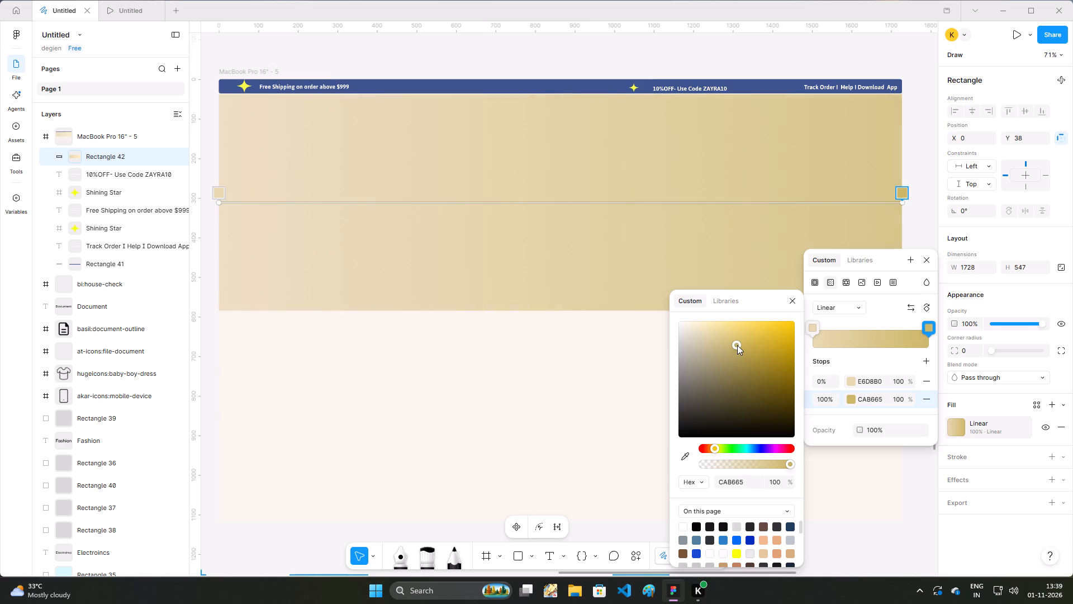
{"action": "left_click_drag", "start_coordinate": [737, 345], "coordinate": [704, 339]}
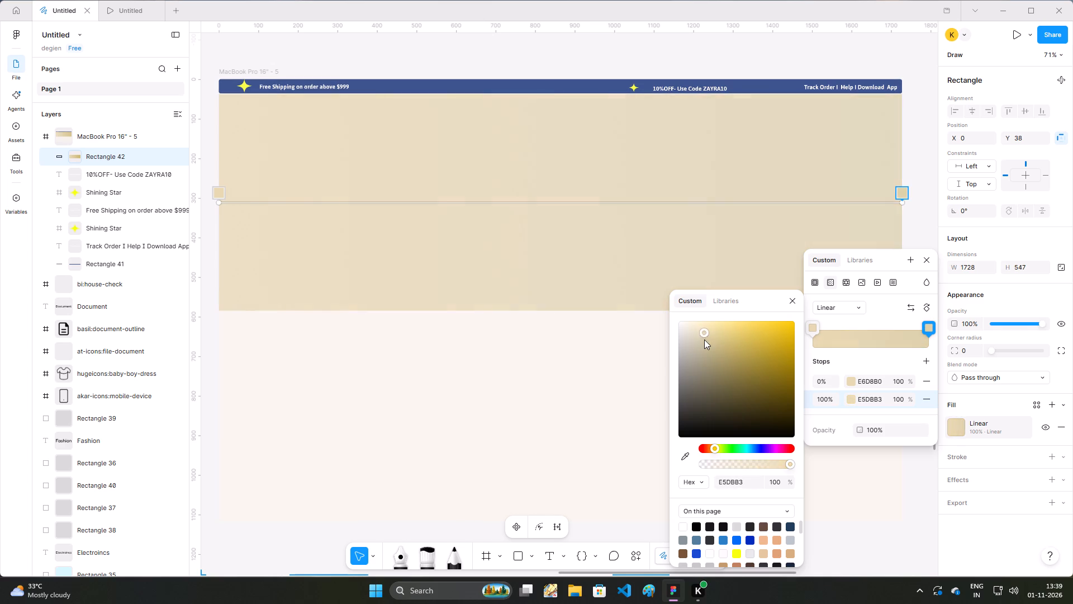
{"action": "left_click_drag", "start_coordinate": [704, 339], "coordinate": [704, 344]}
Shift the 100% stop's hue toward orange and darken it to the tan BDAA83.
{"action": "left_click", "coordinate": [721, 445]}
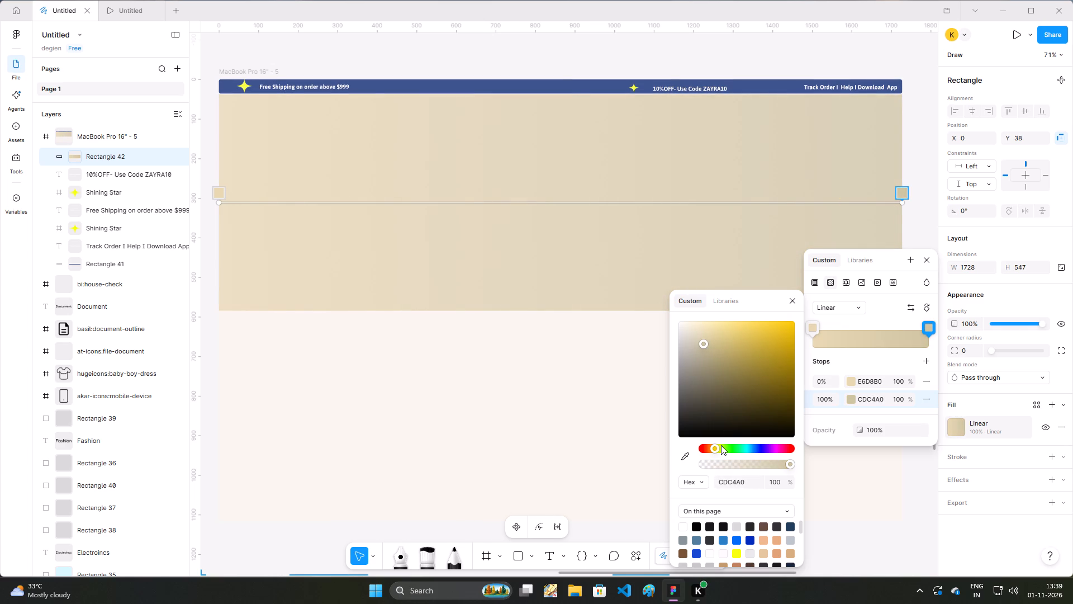
{"action": "left_click", "coordinate": [711, 450]}
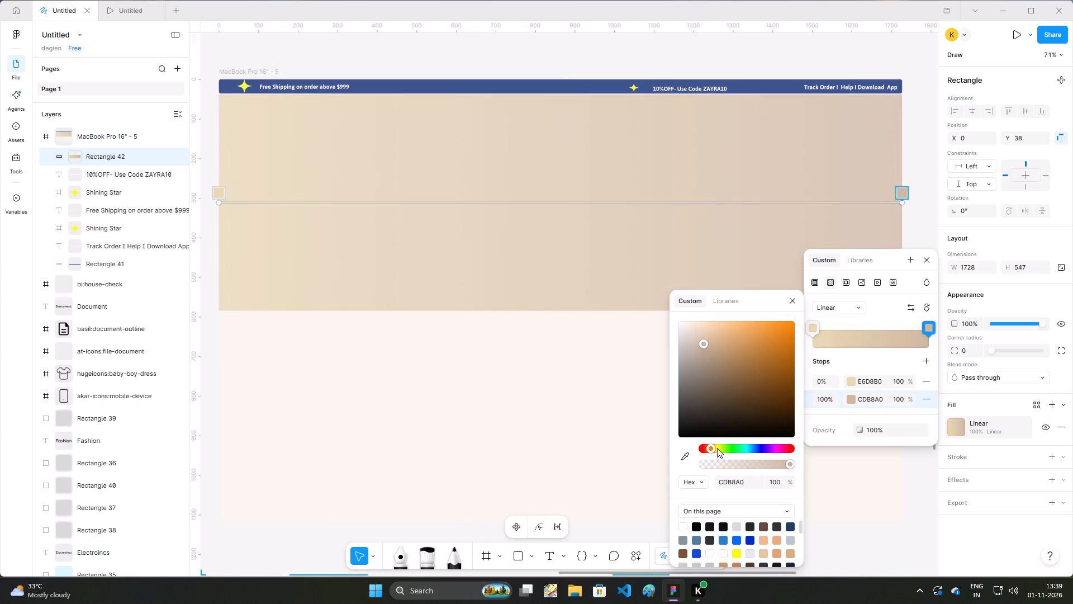
{"action": "left_click", "coordinate": [717, 448]}
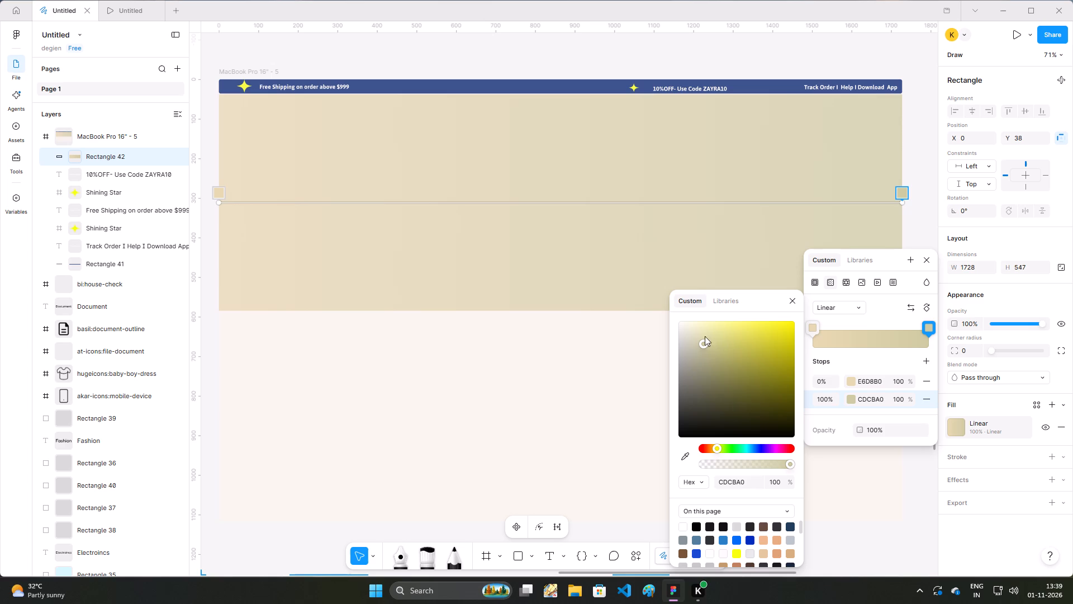
{"action": "left_click", "coordinate": [721, 448]}
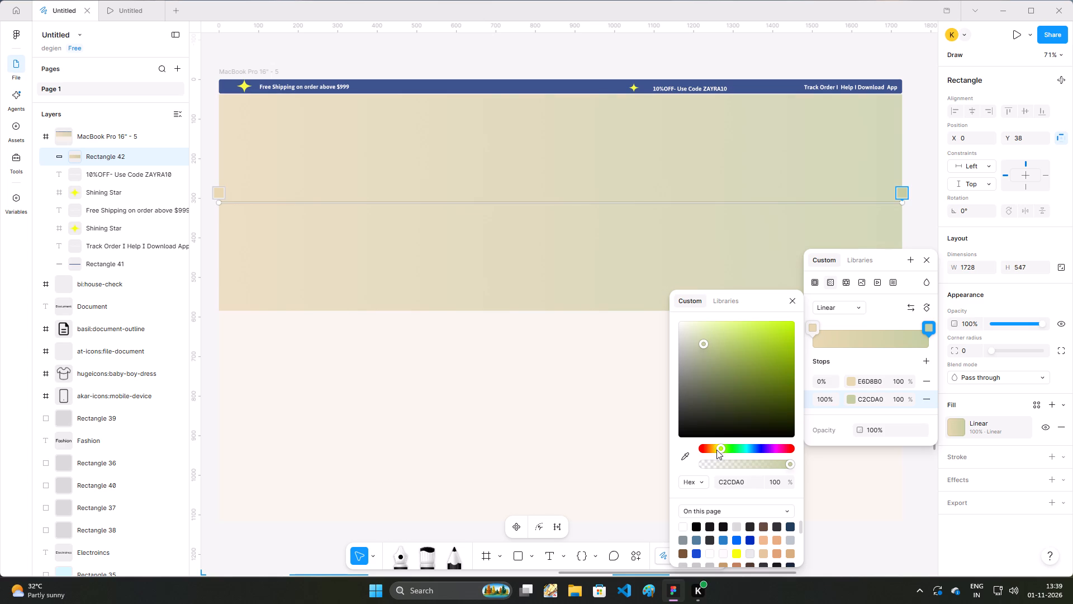
{"action": "left_click", "coordinate": [713, 450]}
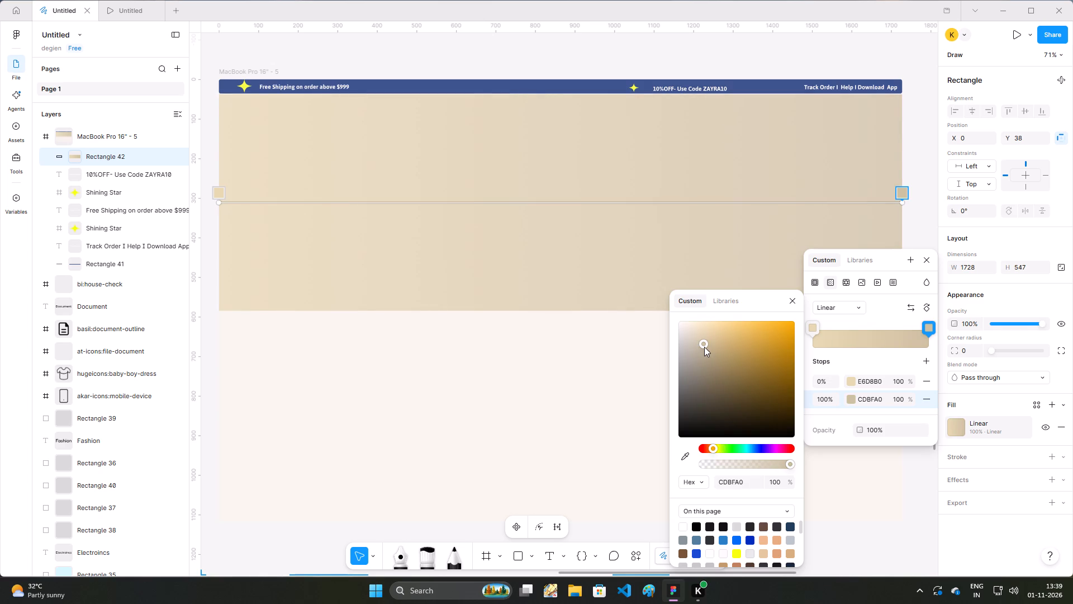
{"action": "left_click_drag", "start_coordinate": [704, 347], "coordinate": [716, 310]}
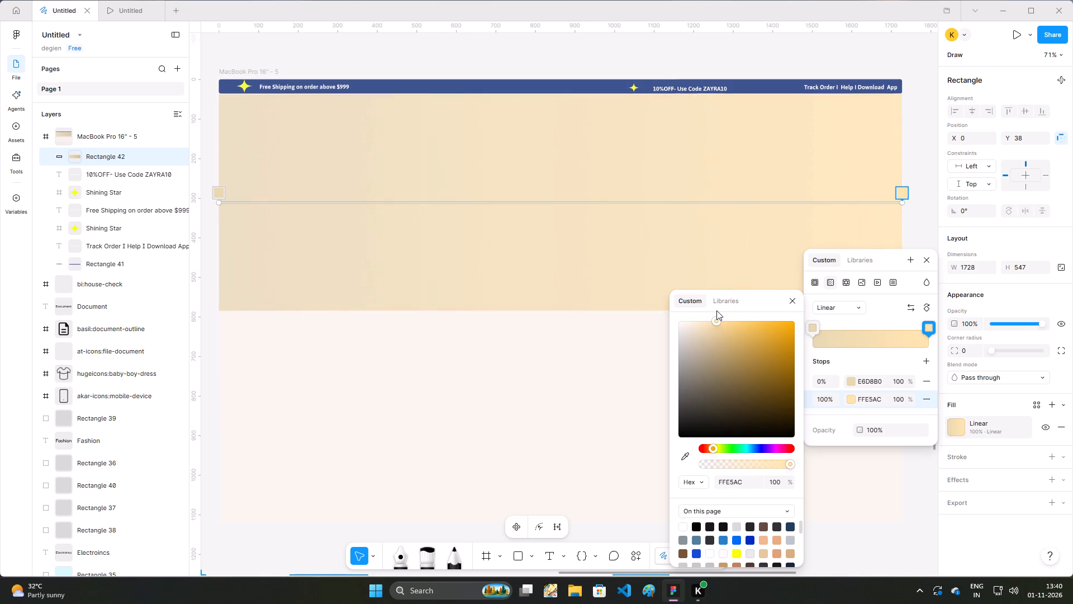
{"action": "left_click_drag", "start_coordinate": [716, 310], "coordinate": [717, 347]}
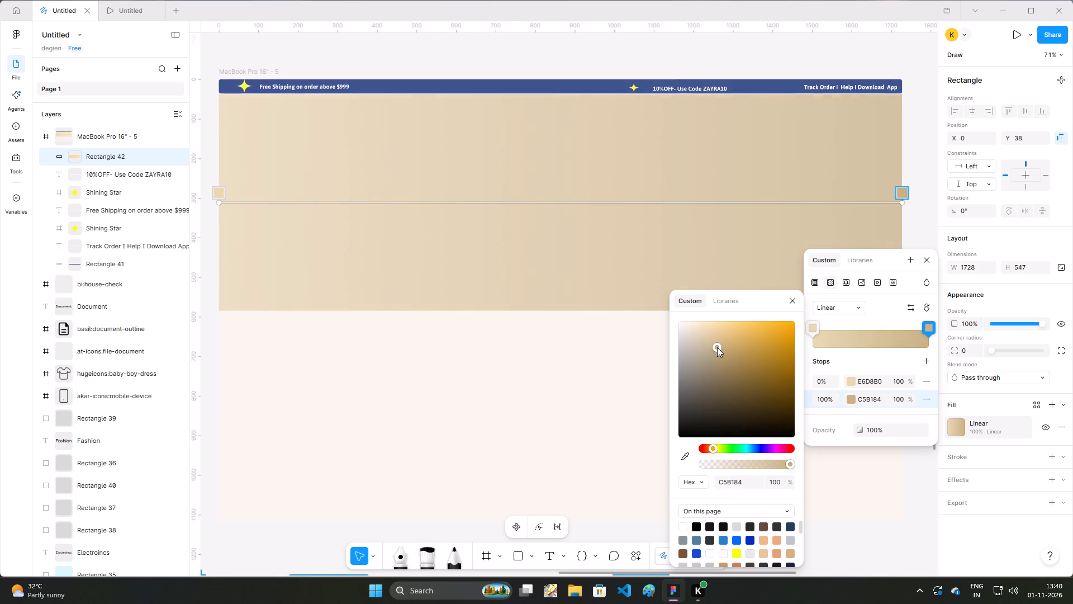
{"action": "left_click_drag", "start_coordinate": [717, 347], "coordinate": [715, 350]}
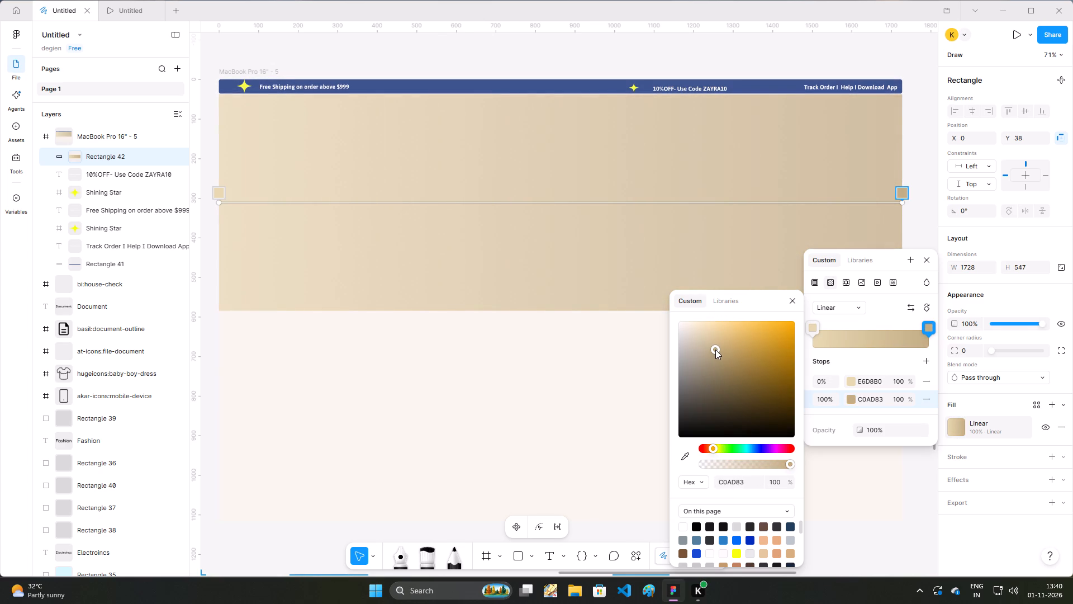
{"action": "left_click_drag", "start_coordinate": [715, 350], "coordinate": [714, 351]}
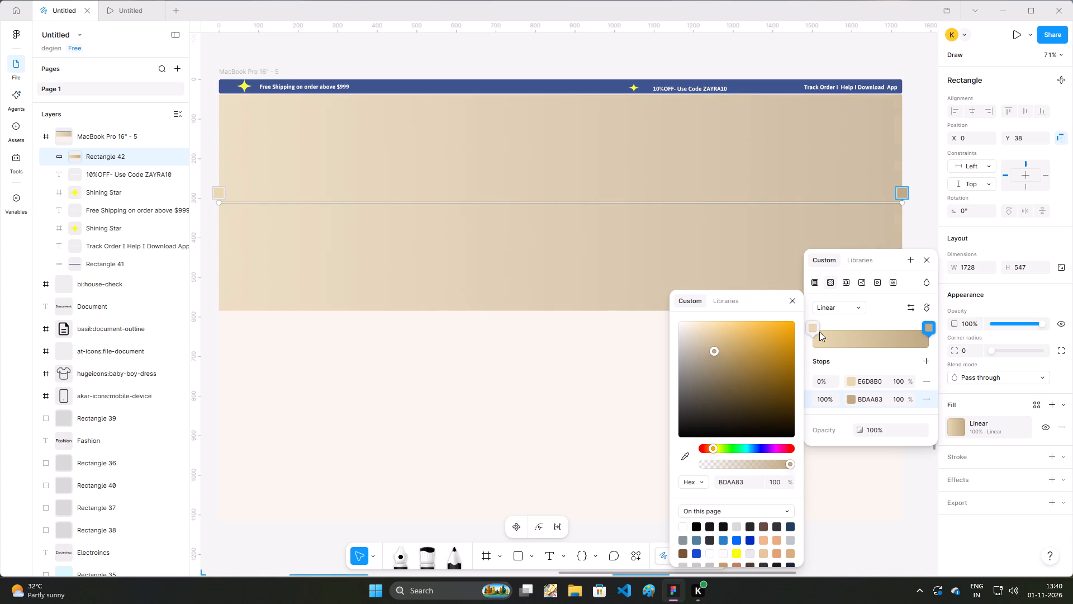
Lighten the banner gradient's 0% stop to the pale cream F6EDD3 and close the colour settings.
{"action": "left_click", "coordinate": [813, 327]}
{"action": "left_click_drag", "start_coordinate": [709, 333], "coordinate": [702, 328]}
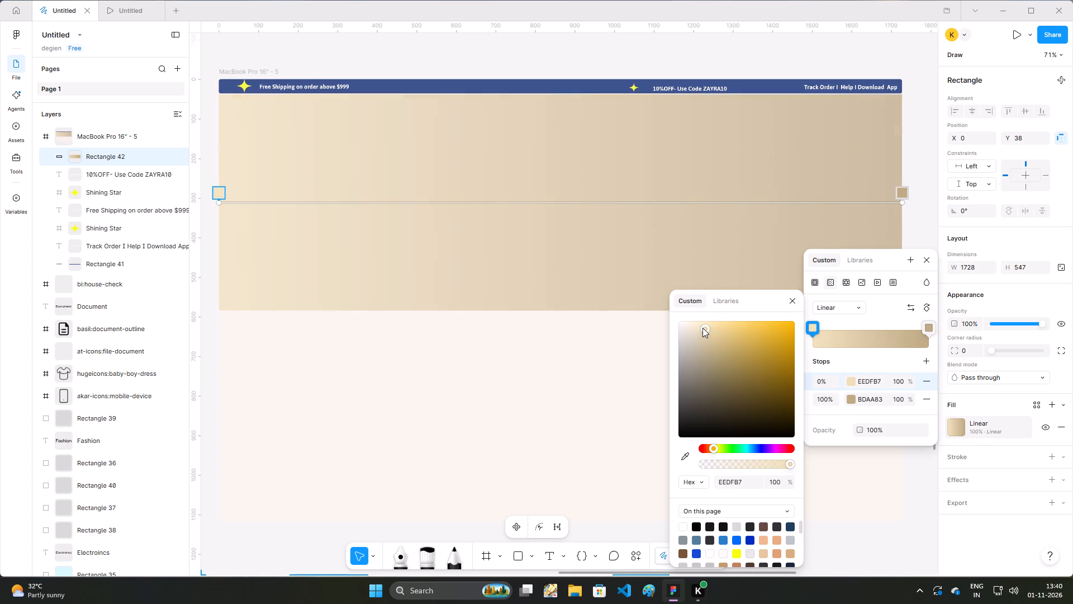
{"action": "left_click_drag", "start_coordinate": [702, 328], "coordinate": [695, 325]}
{"action": "left_click", "coordinate": [614, 356]}
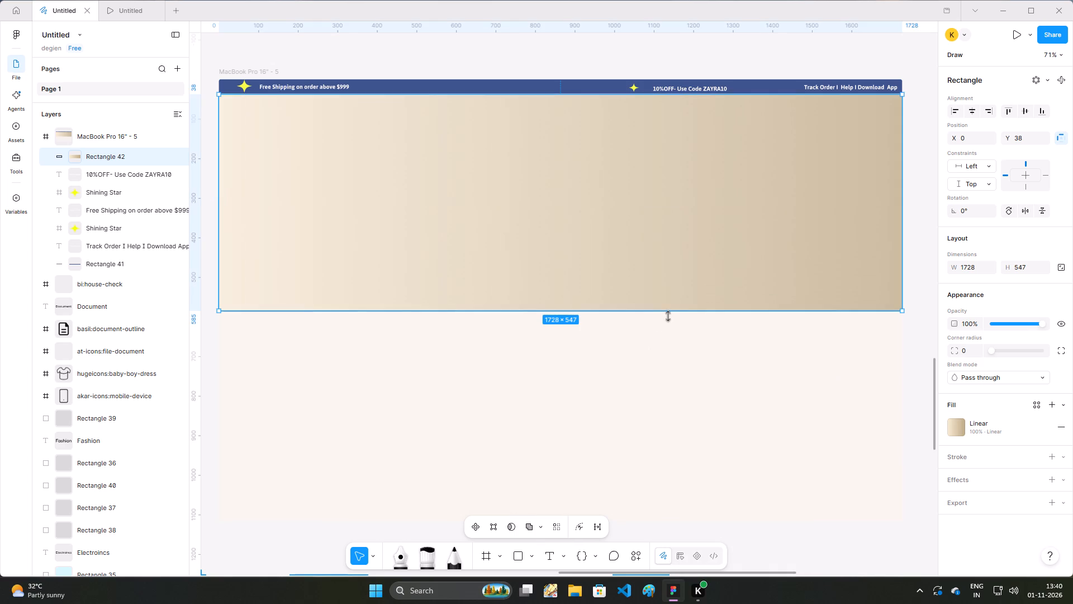
Tilt the banner's linear gradient by moving its tan end handle to the rectangle's bottom-right corner.
{"action": "left_click", "coordinate": [958, 430]}
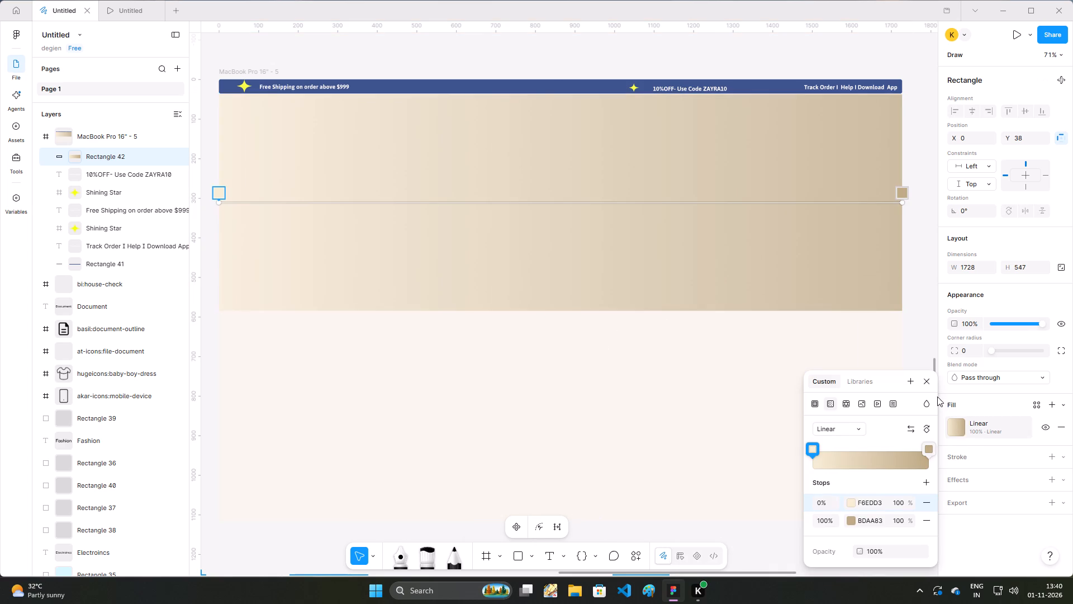
{"action": "left_click_drag", "start_coordinate": [904, 195], "coordinate": [904, 196]}
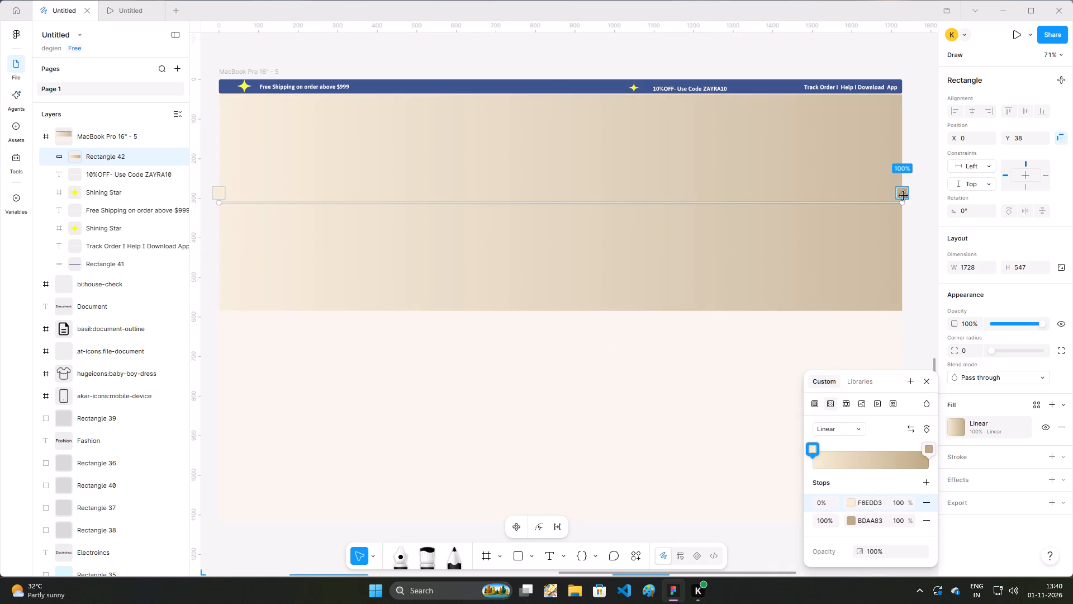
{"action": "left_click_drag", "start_coordinate": [904, 196], "coordinate": [902, 223]}
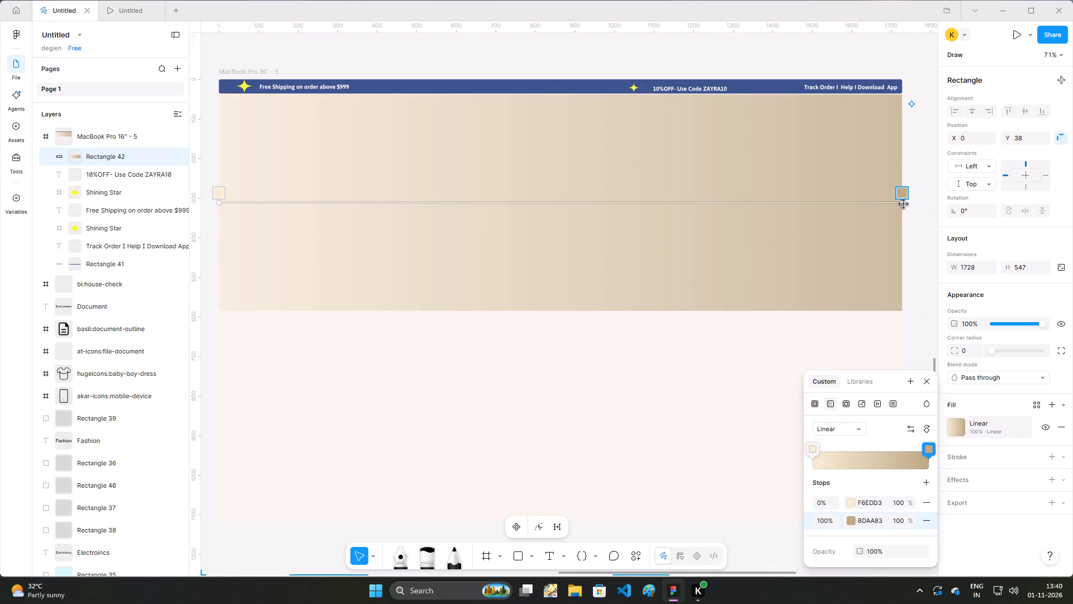
{"action": "left_click_drag", "start_coordinate": [904, 204], "coordinate": [882, 279]}
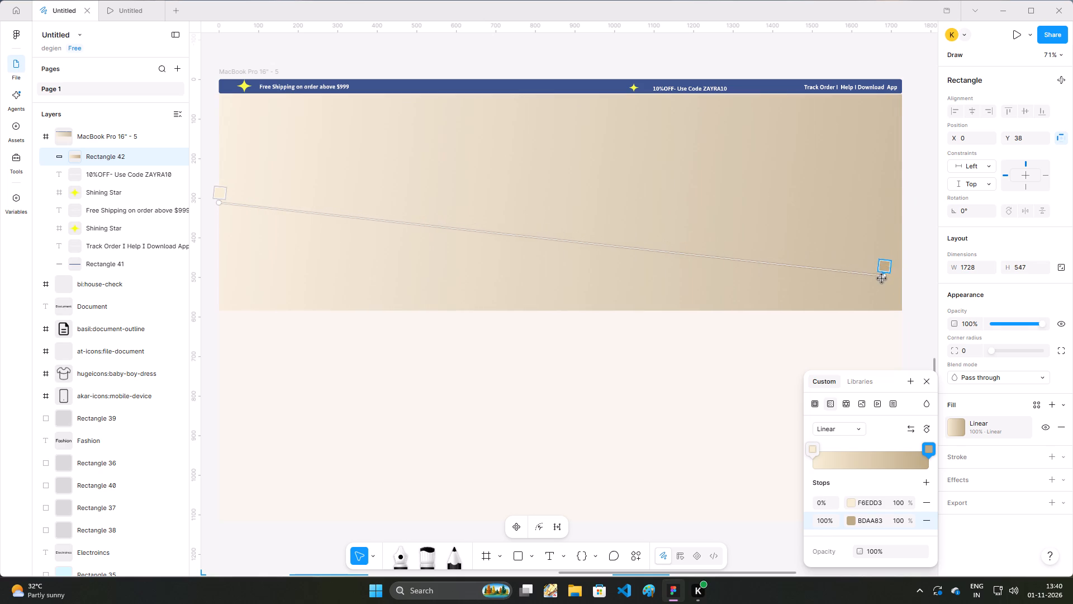
{"action": "left_click_drag", "start_coordinate": [882, 279], "coordinate": [904, 311]}
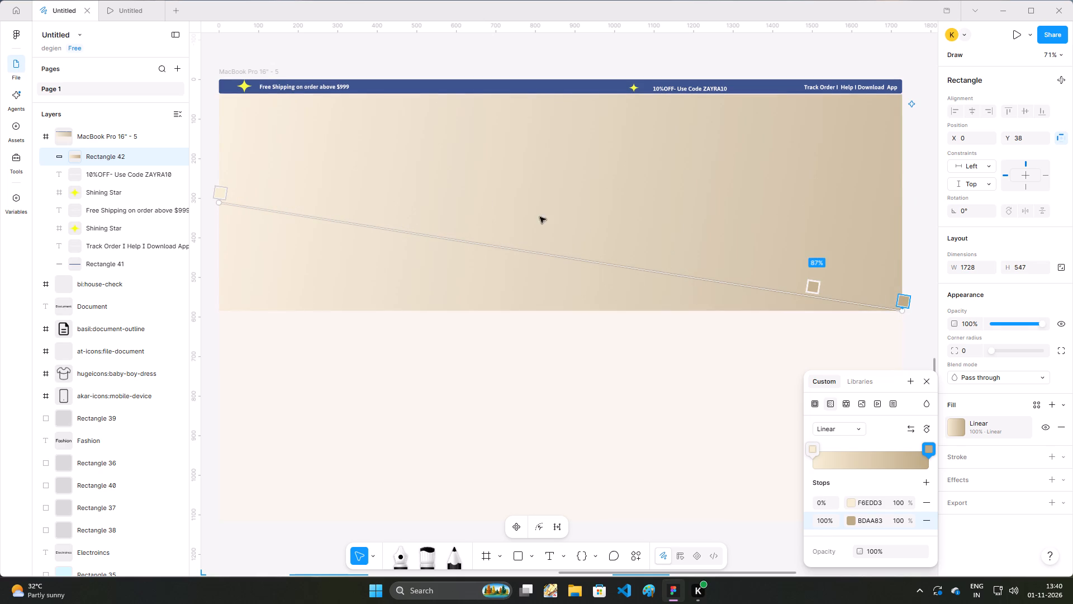
Shift the banner gradient's cream F6EDD3 stop along the gradient line to 34%.
{"action": "left_click_drag", "start_coordinate": [219, 197], "coordinate": [217, 174]}
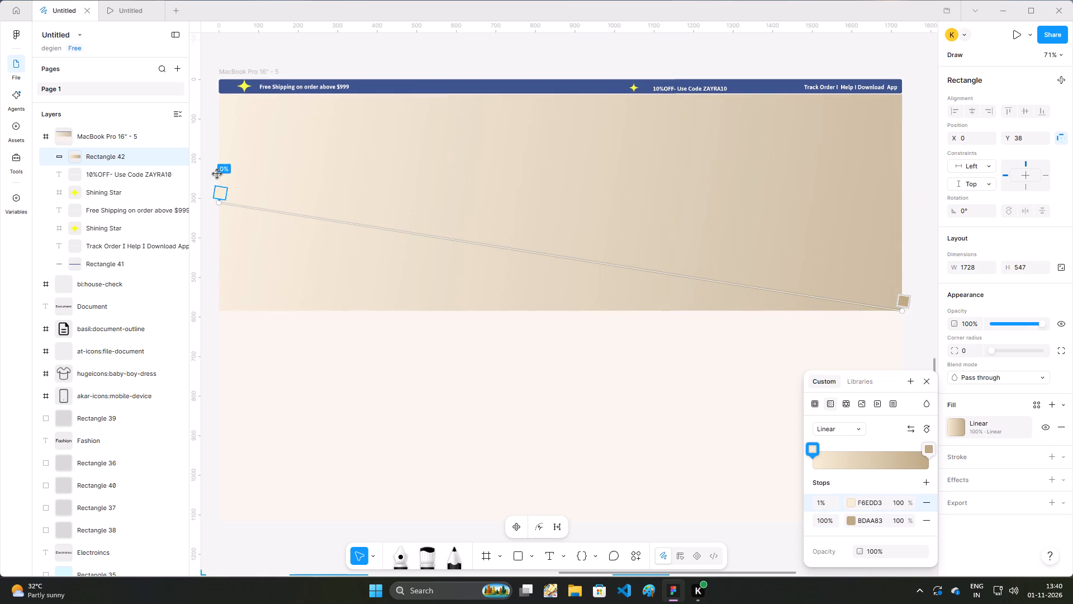
{"action": "left_click_drag", "start_coordinate": [217, 174], "coordinate": [509, 251]}
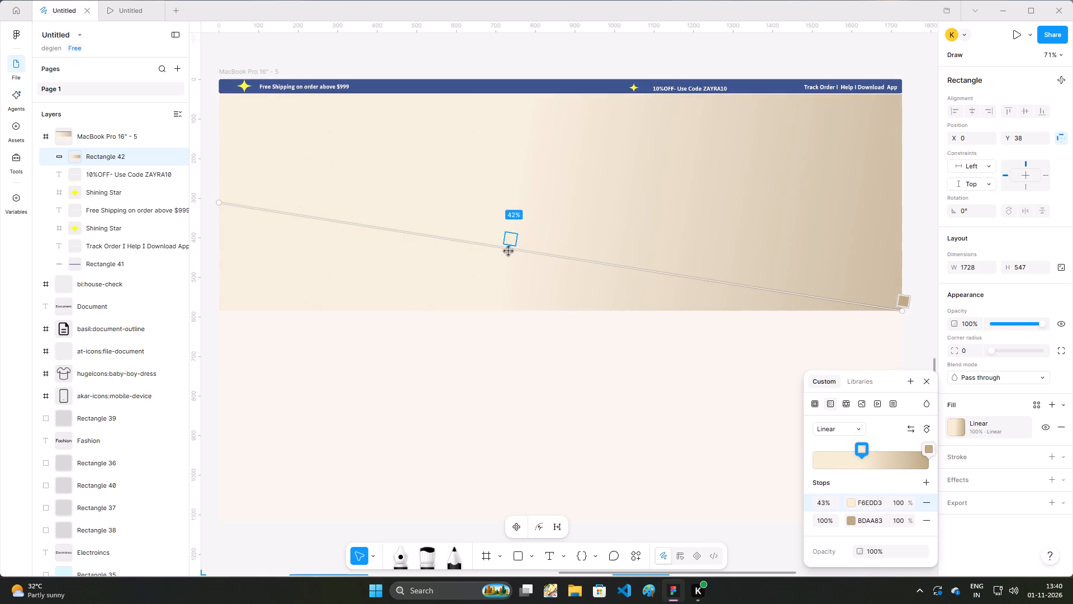
{"action": "left_click_drag", "start_coordinate": [509, 251], "coordinate": [449, 251]}
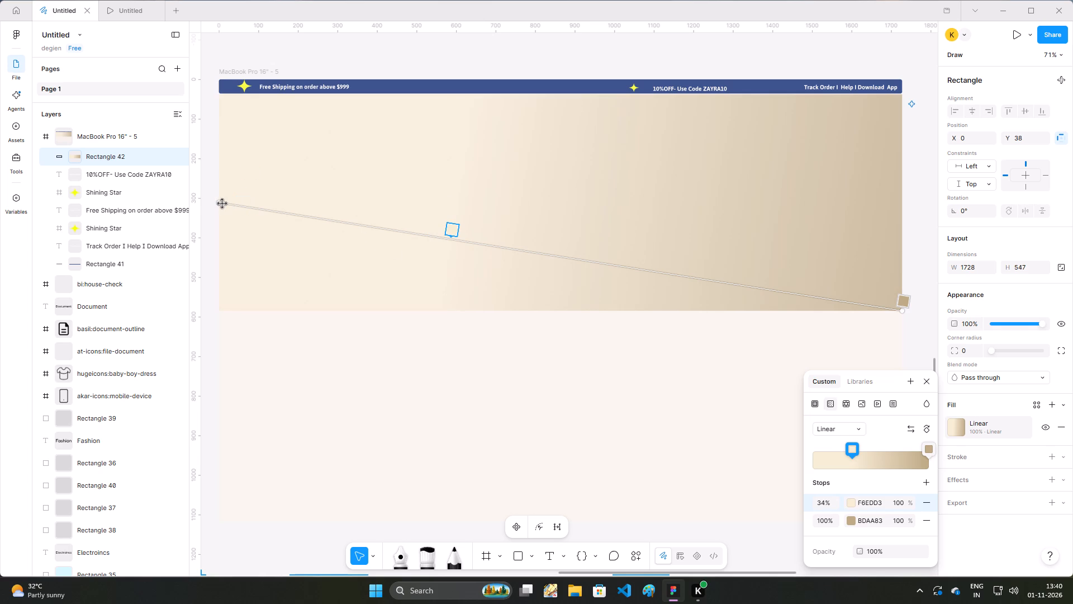
Move the gradient's start handle to the banner's top-left corner for a diagonal blend, and deselect the banner.
{"action": "left_click_drag", "start_coordinate": [222, 204], "coordinate": [239, 92]}
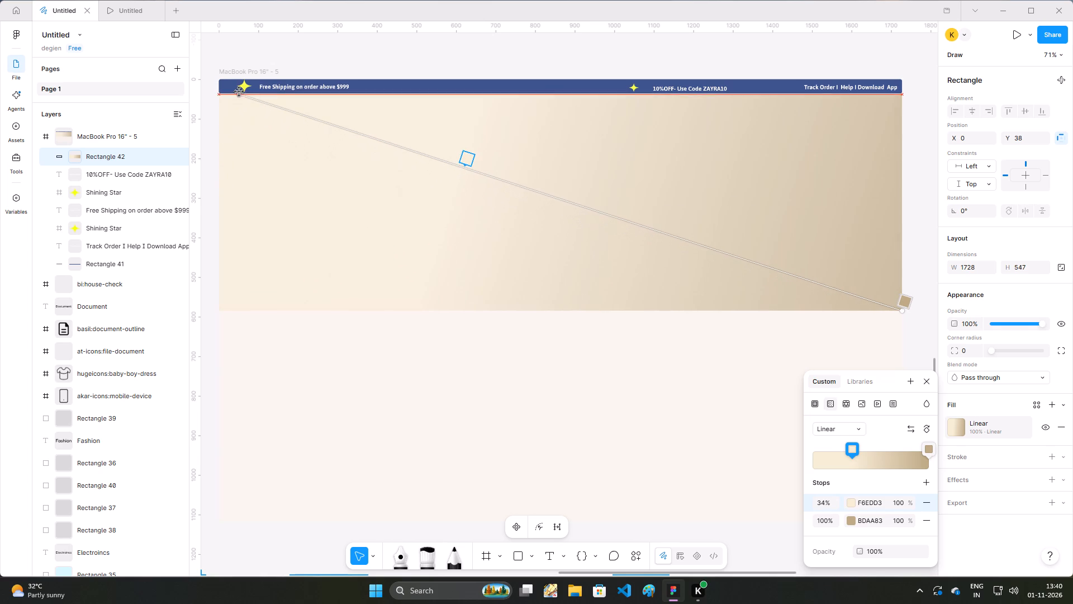
{"action": "left_click_drag", "start_coordinate": [239, 92], "coordinate": [220, 95]}
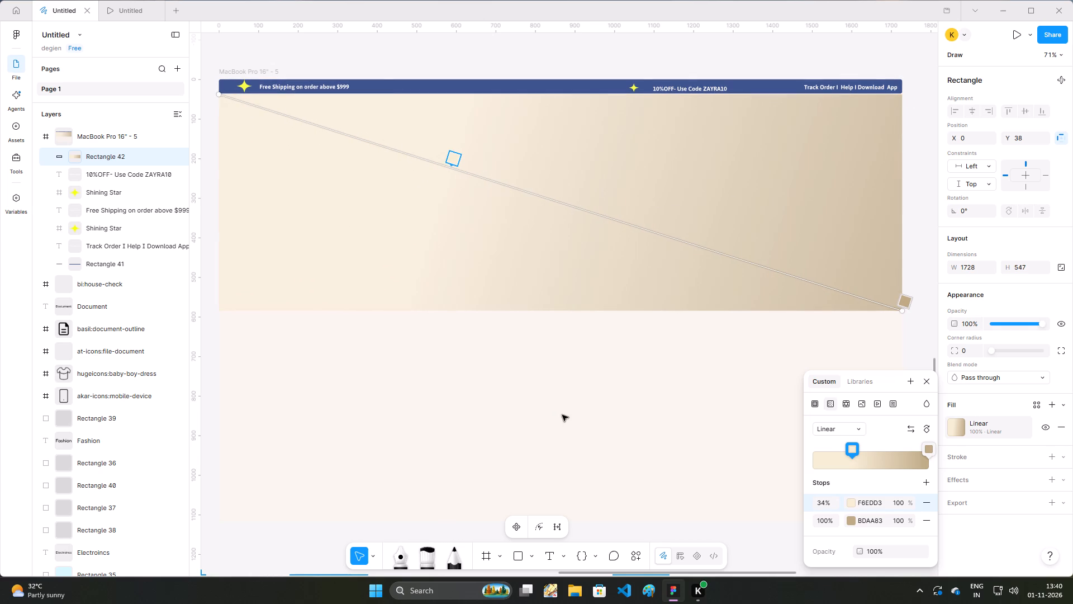
{"action": "left_click", "coordinate": [562, 415]}
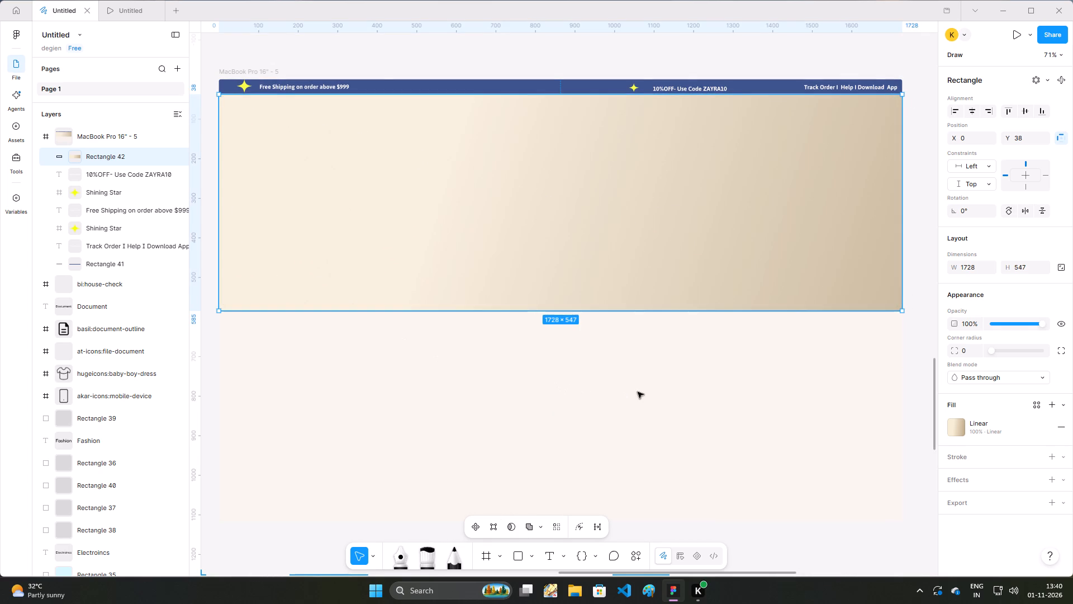
{"action": "left_click", "coordinate": [638, 392]}
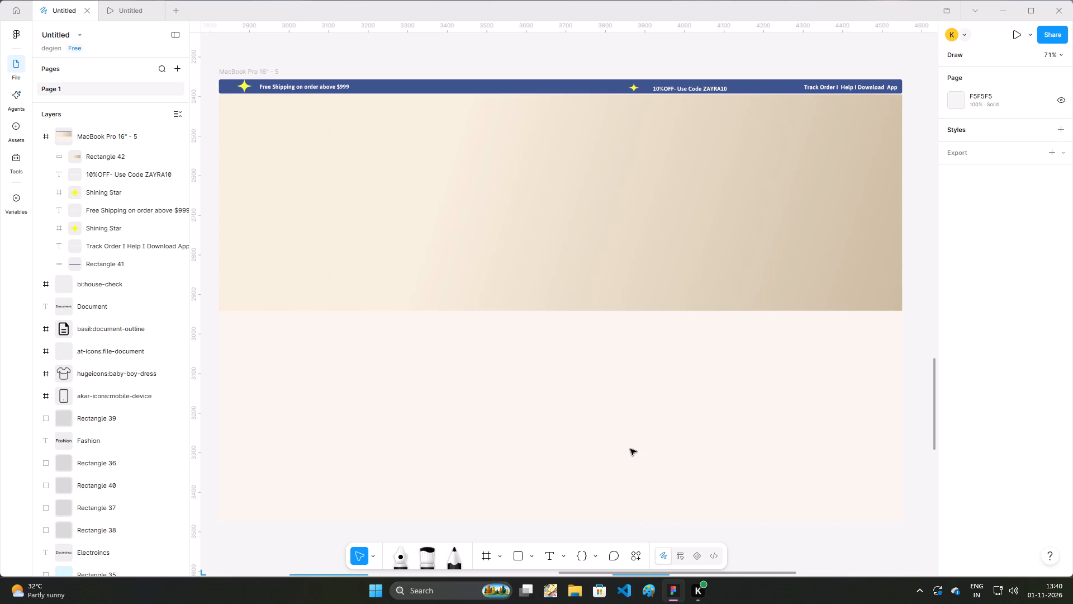
Move the banner down from the offers bar and lower its top edge to Y 154, making it 478 high.
{"action": "left_click_drag", "start_coordinate": [574, 245], "coordinate": [575, 263]}
{"action": "left_click_drag", "start_coordinate": [220, 116], "coordinate": [216, 140]}
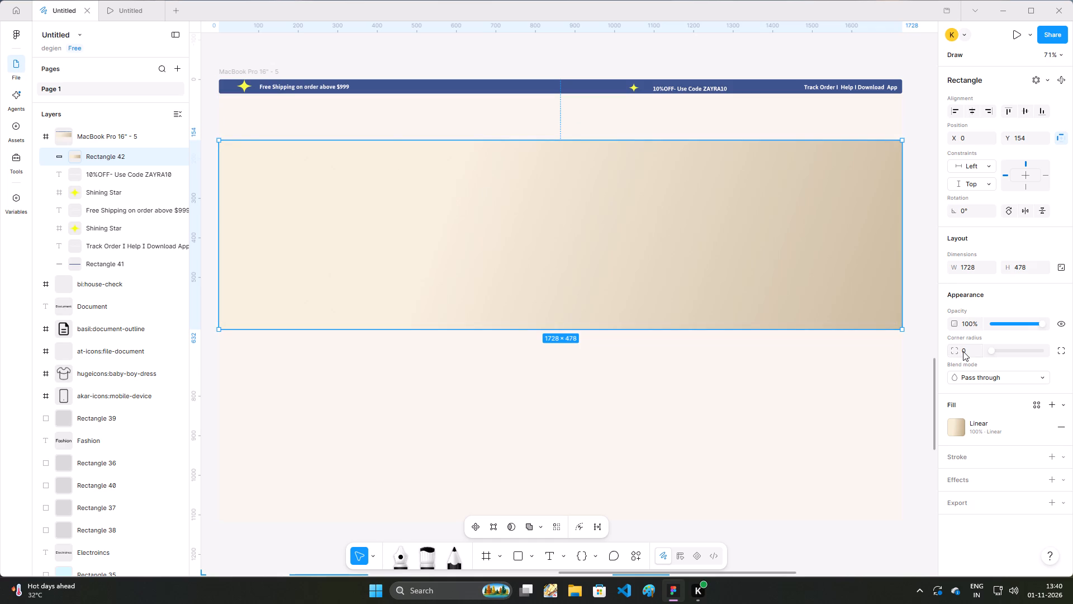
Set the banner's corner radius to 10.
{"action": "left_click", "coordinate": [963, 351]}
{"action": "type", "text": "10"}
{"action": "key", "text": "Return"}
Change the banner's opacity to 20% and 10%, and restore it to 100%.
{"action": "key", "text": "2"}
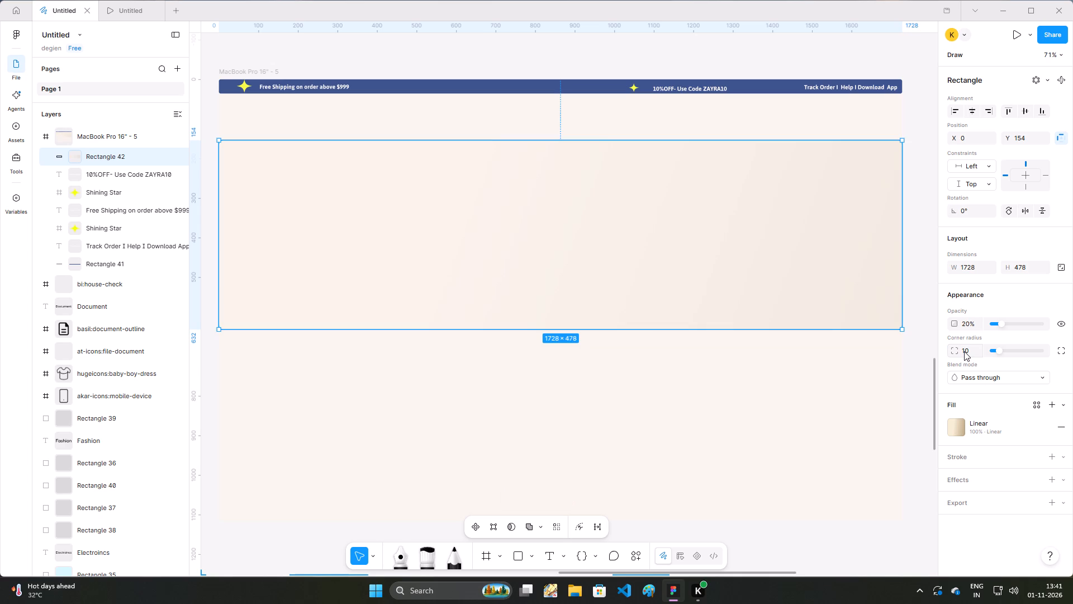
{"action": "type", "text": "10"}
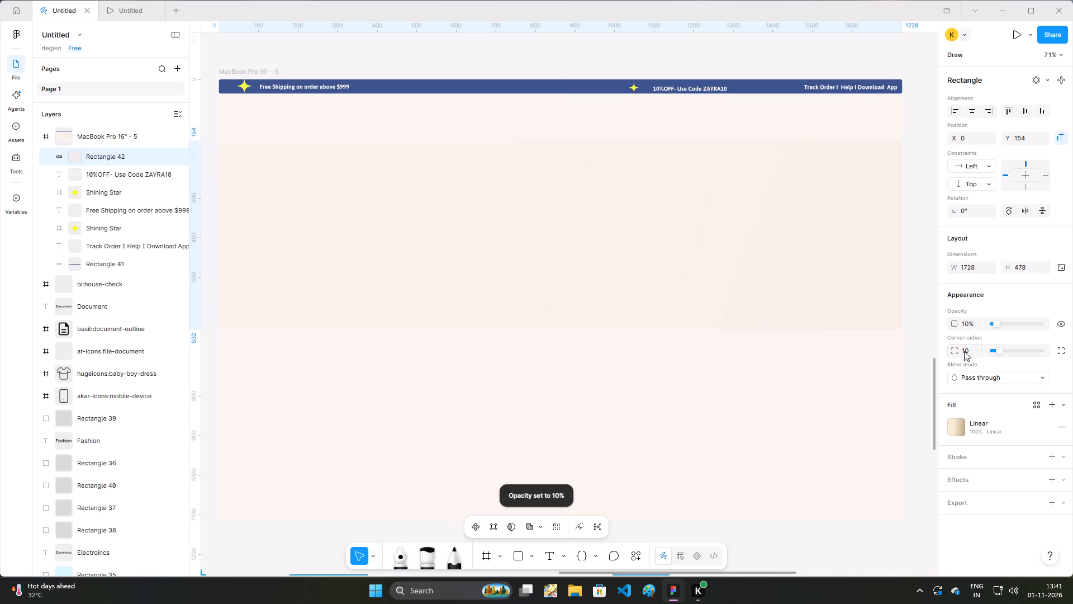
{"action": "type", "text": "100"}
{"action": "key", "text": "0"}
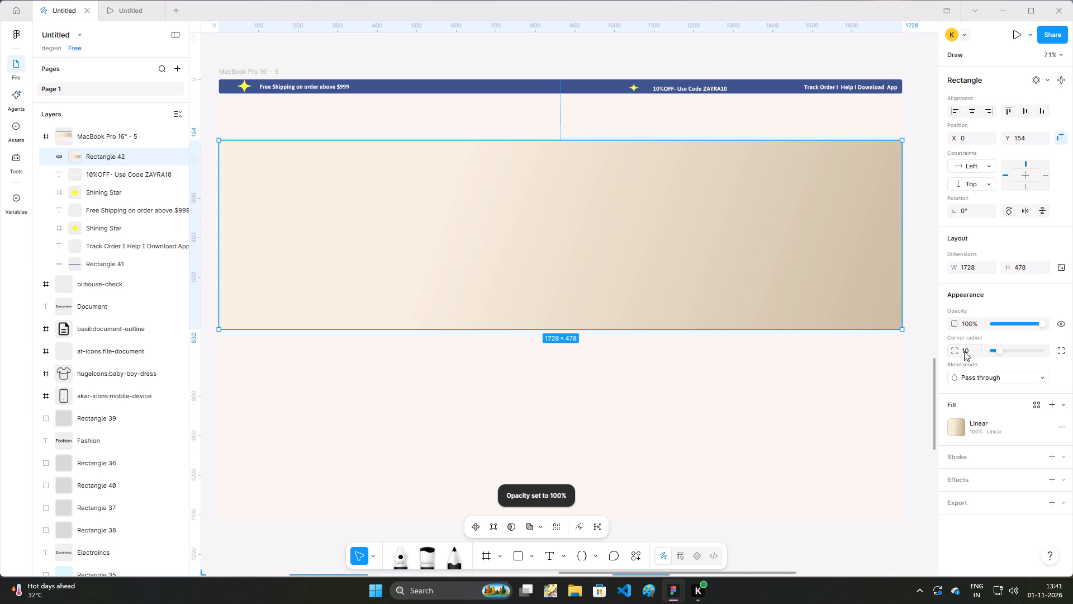
Set the banner's corner radius to 15.
{"action": "left_click", "coordinate": [964, 351]}
{"action": "key", "text": "2"}
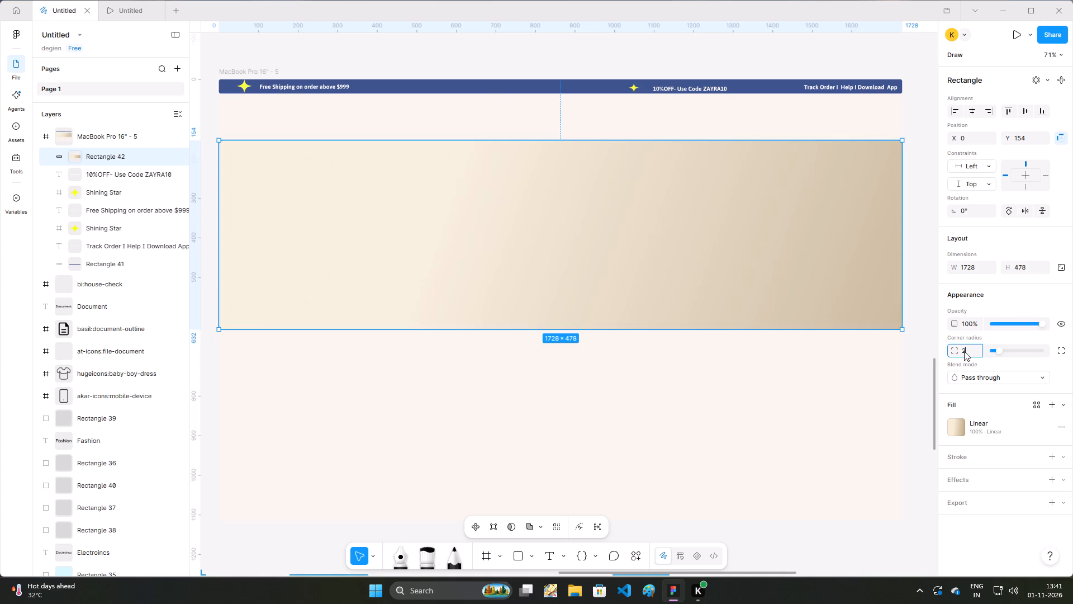
{"action": "key", "text": "1"}
{"action": "key", "text": "BackSpace"}
{"action": "key", "text": "BackSpace"}
{"action": "type", "text": "15"}
{"action": "key", "text": "Return"}
Adjust the banner's top and bottom edges to Y 130 and a height of 448, and deselect it.
{"action": "left_click_drag", "start_coordinate": [512, 329], "coordinate": [512, 317]}
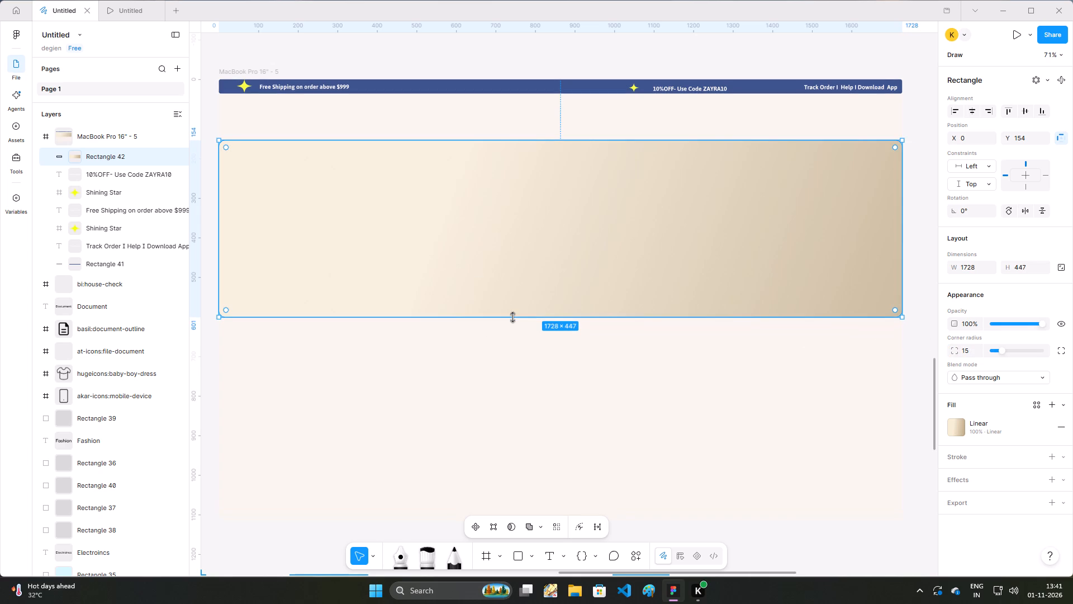
{"action": "left_click_drag", "start_coordinate": [547, 139], "coordinate": [548, 135]}
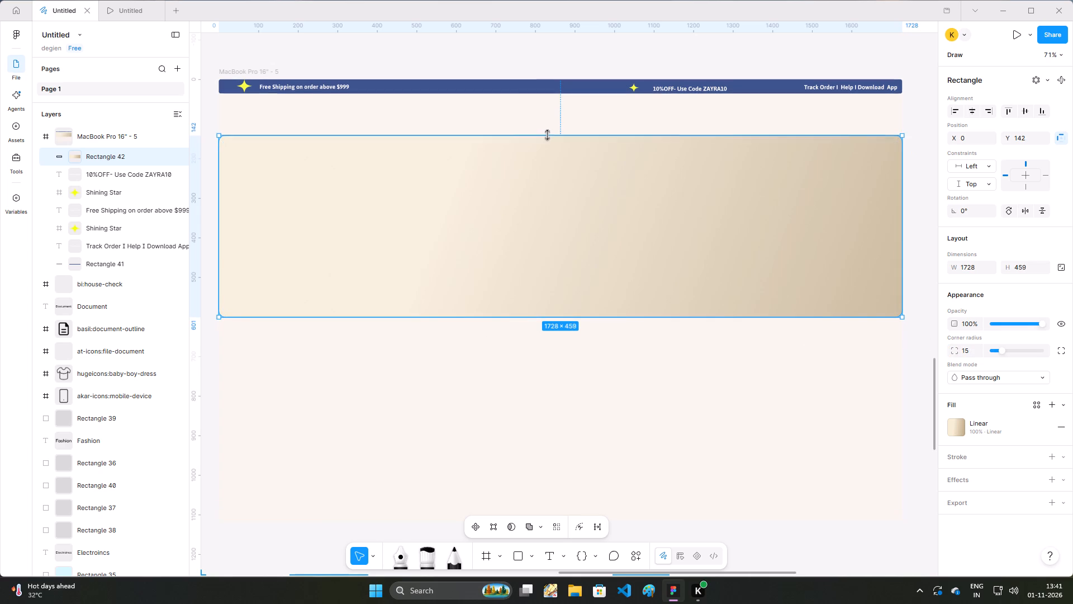
{"action": "left_click_drag", "start_coordinate": [548, 135], "coordinate": [548, 131]}
{"action": "left_click", "coordinate": [548, 131]}
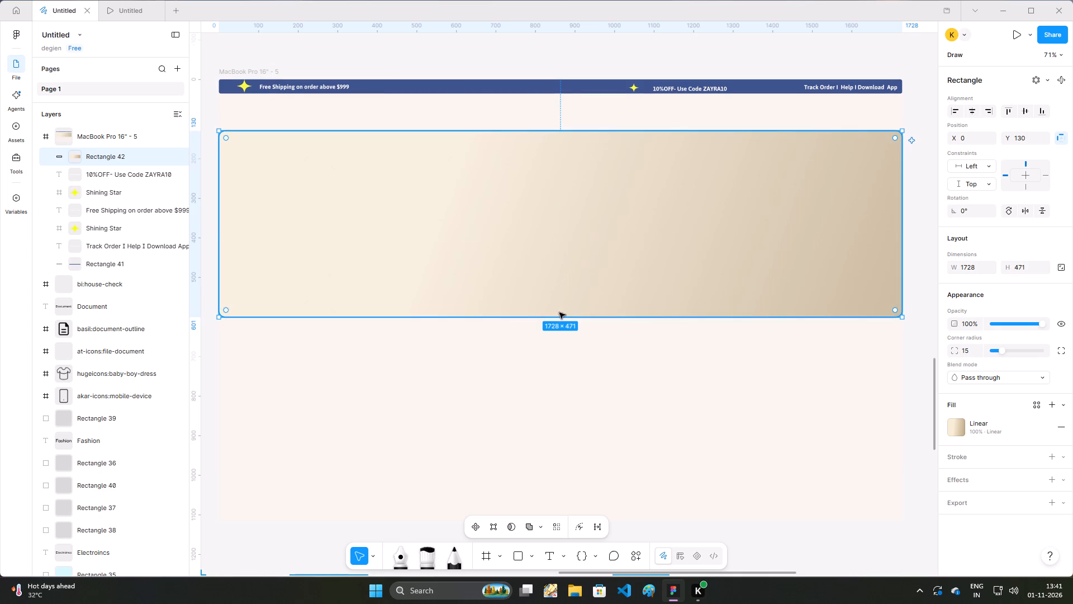
{"action": "left_click_drag", "start_coordinate": [559, 316], "coordinate": [562, 308]}
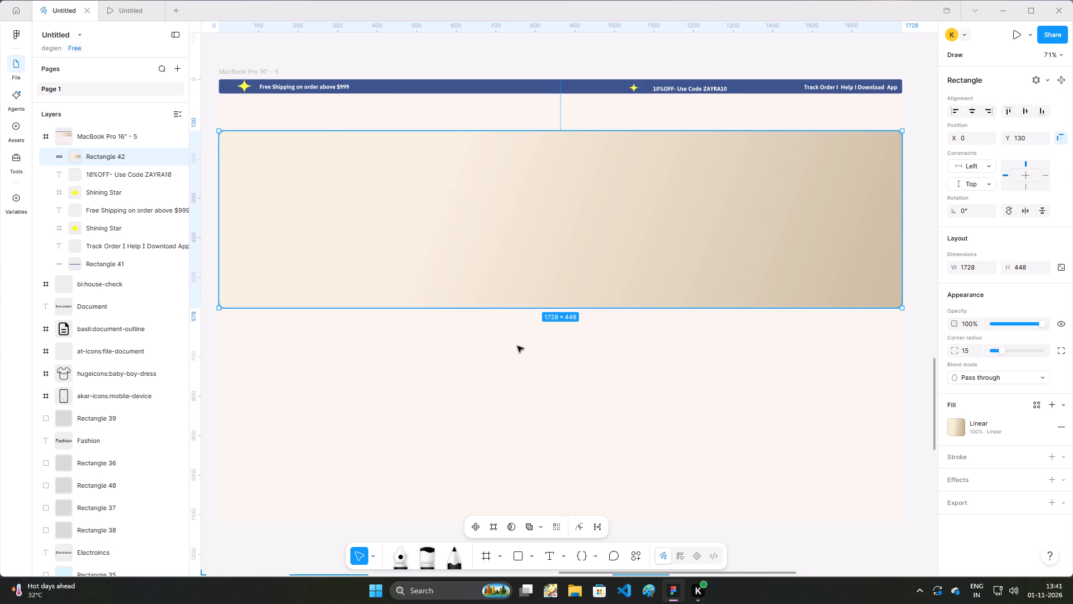
{"action": "left_click", "coordinate": [377, 329]}
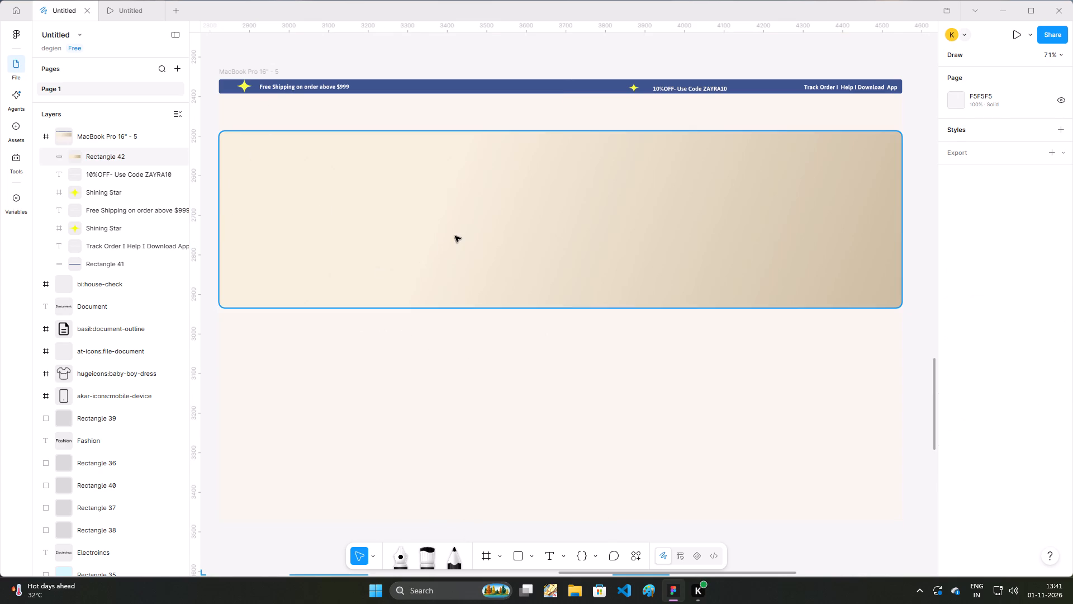
Move the banner up toward the offers bar to Y 103, keeping it aligned with the frame's sides.
{"action": "left_click_drag", "start_coordinate": [455, 236], "coordinate": [455, 219]}
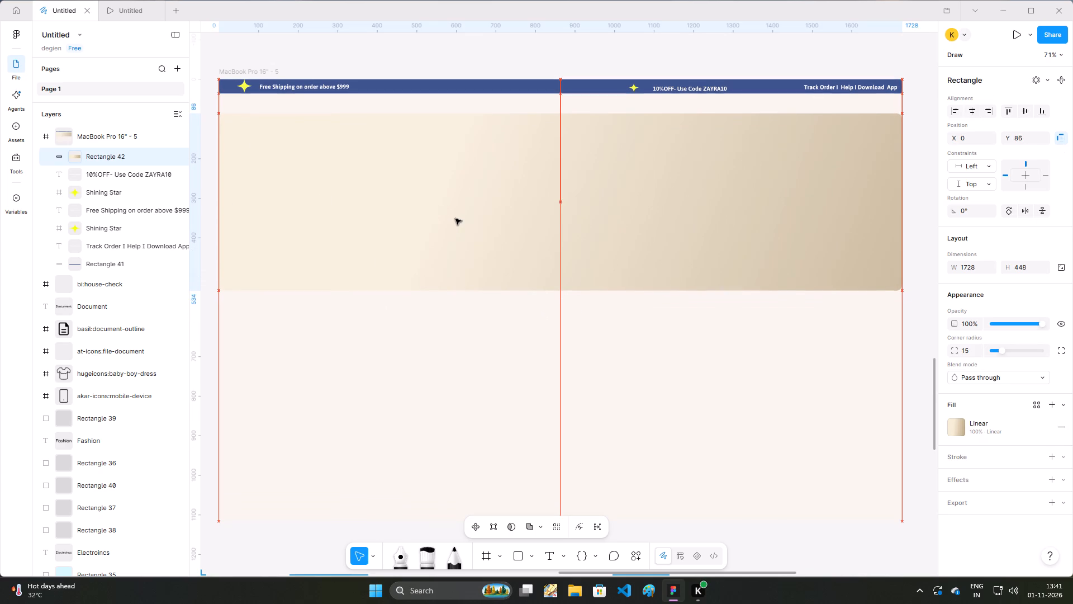
{"action": "left_click_drag", "start_coordinate": [455, 219], "coordinate": [456, 227]}
{"action": "left_click", "coordinate": [456, 227]}
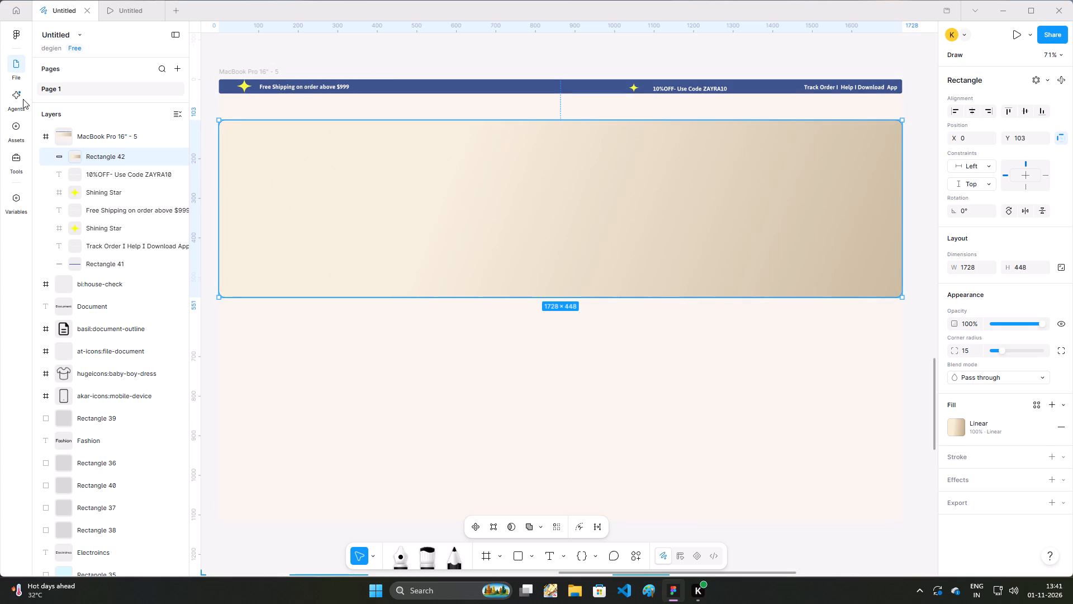
Open the Iconify plugin and search its icons for "hangger".
{"action": "left_click", "coordinate": [12, 157]}
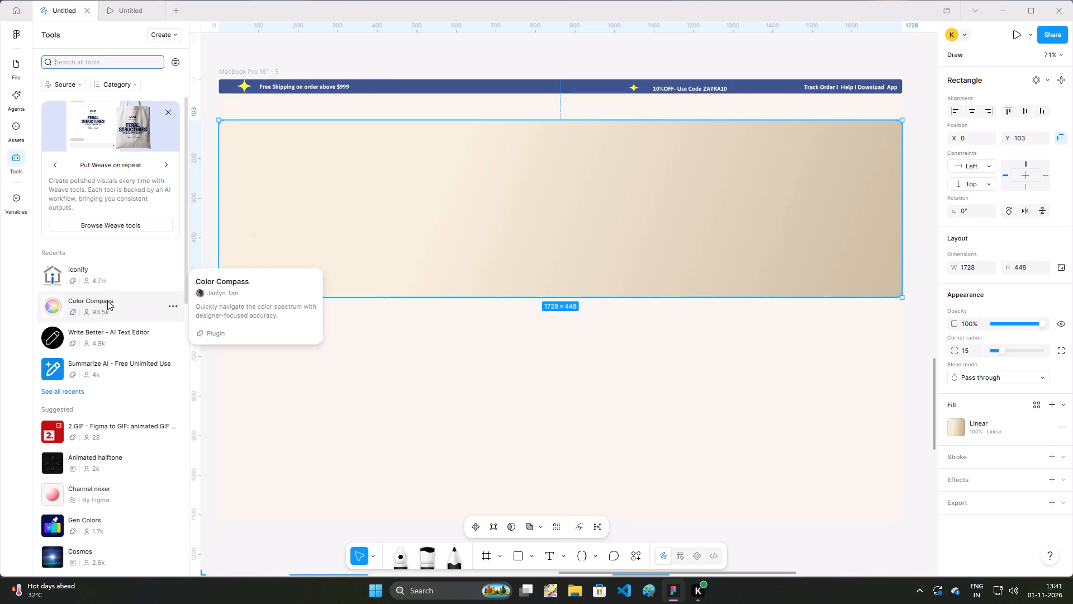
{"action": "left_click", "coordinate": [103, 270]}
{"action": "left_click", "coordinate": [265, 352]}
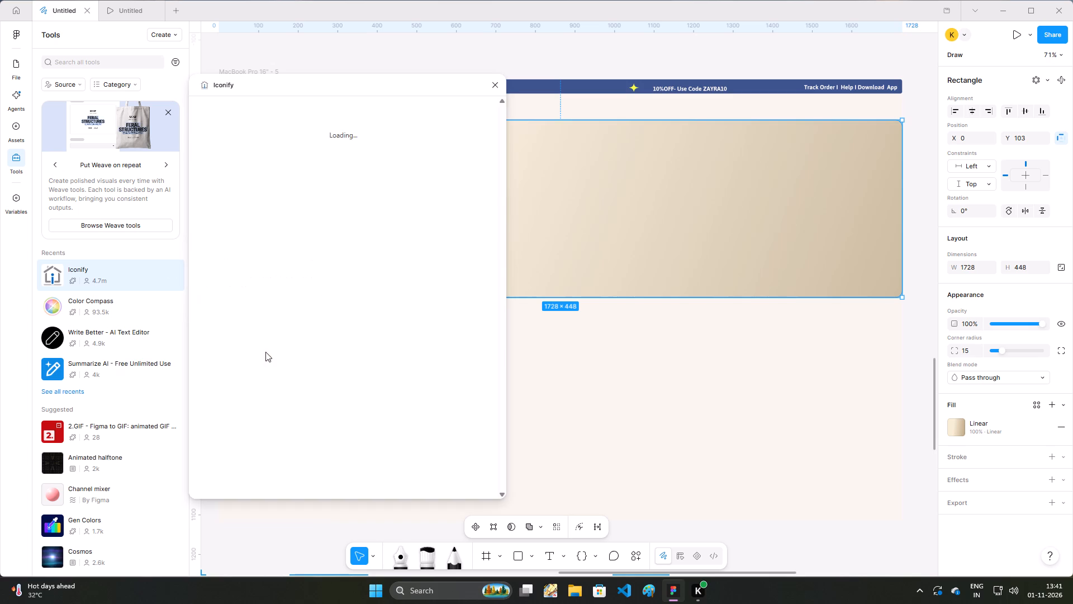
{"action": "left_click", "coordinate": [287, 124]}
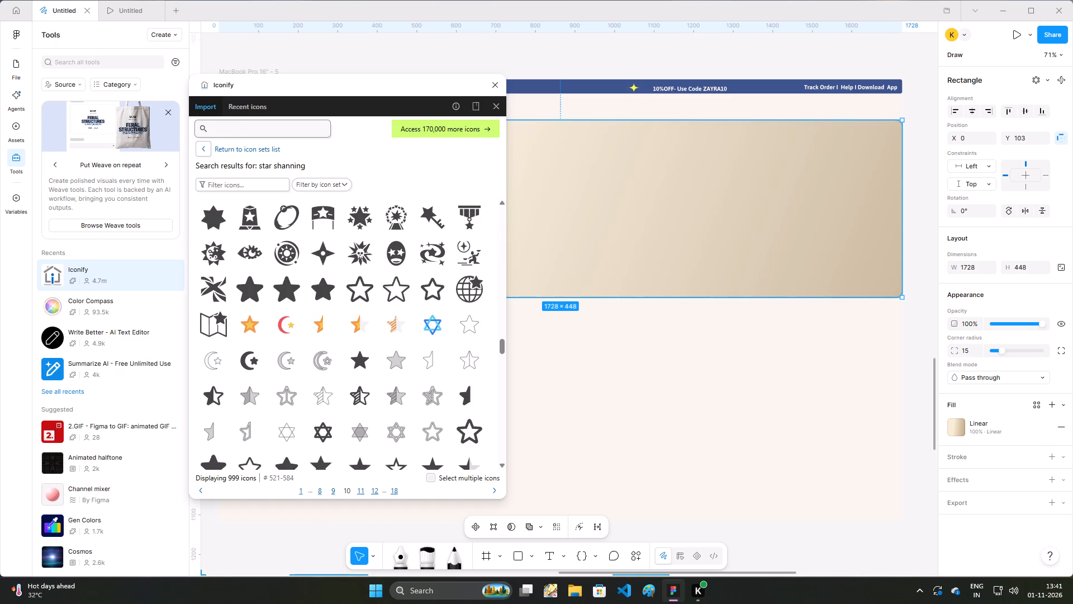
{"action": "type", "text": "hangger"}
{"action": "key", "text": "Return"}
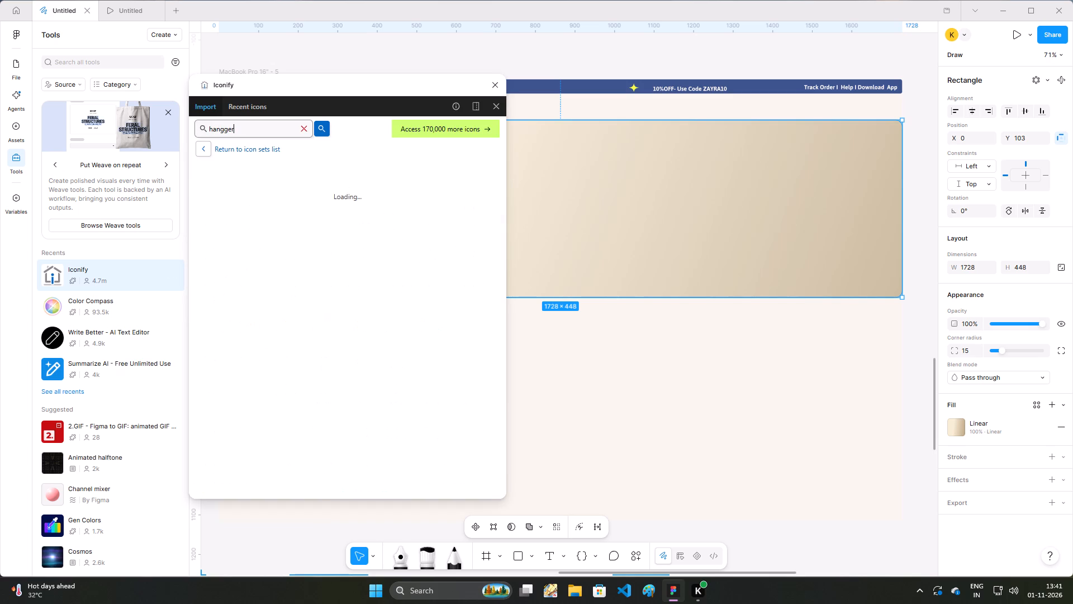
Replace the Iconify search term and search for "cloth satnd".
{"action": "key", "text": "BackSpace"}
{"action": "key", "text": "BackSpace"}
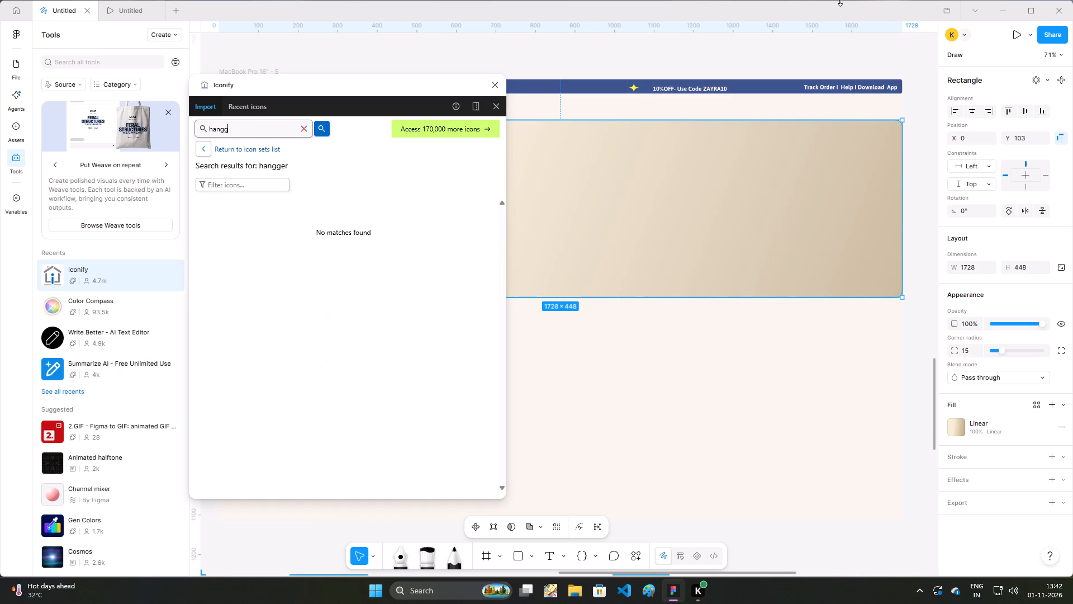
{"action": "key", "text": "BackSpace"}
{"action": "key", "text": "BackSpace"}
{"action": "key", "text": "BackSpace"}
{"action": "key", "text": "BackSpace"}
{"action": "key", "text": "BackSpace"}
{"action": "key", "text": "s"}
{"action": "key", "text": "BackSpace"}
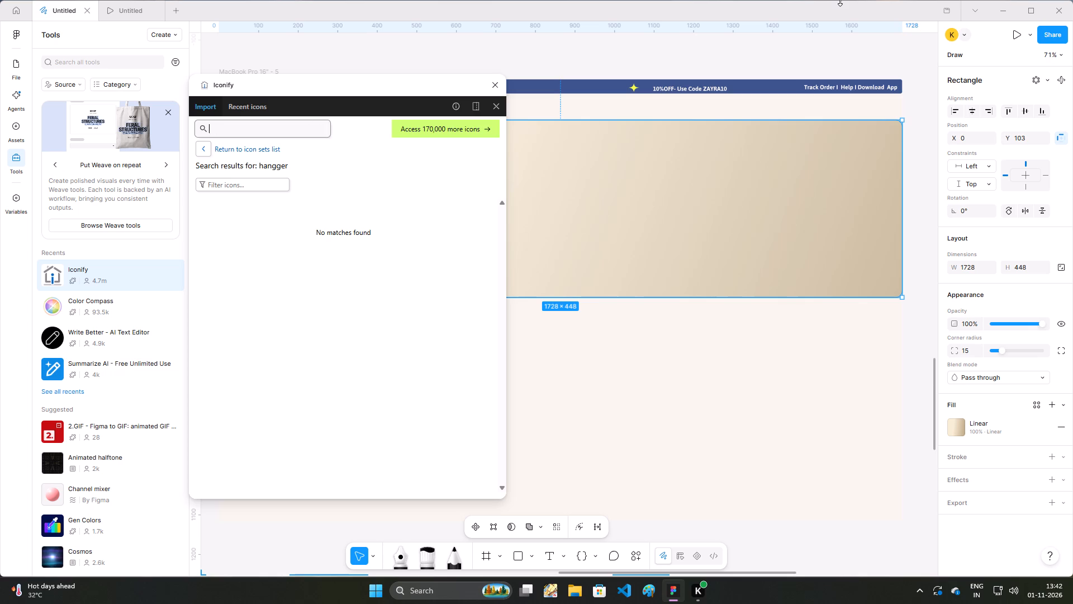
{"action": "type", "text": "cloth satnd"}
{"action": "key", "text": "Return"}
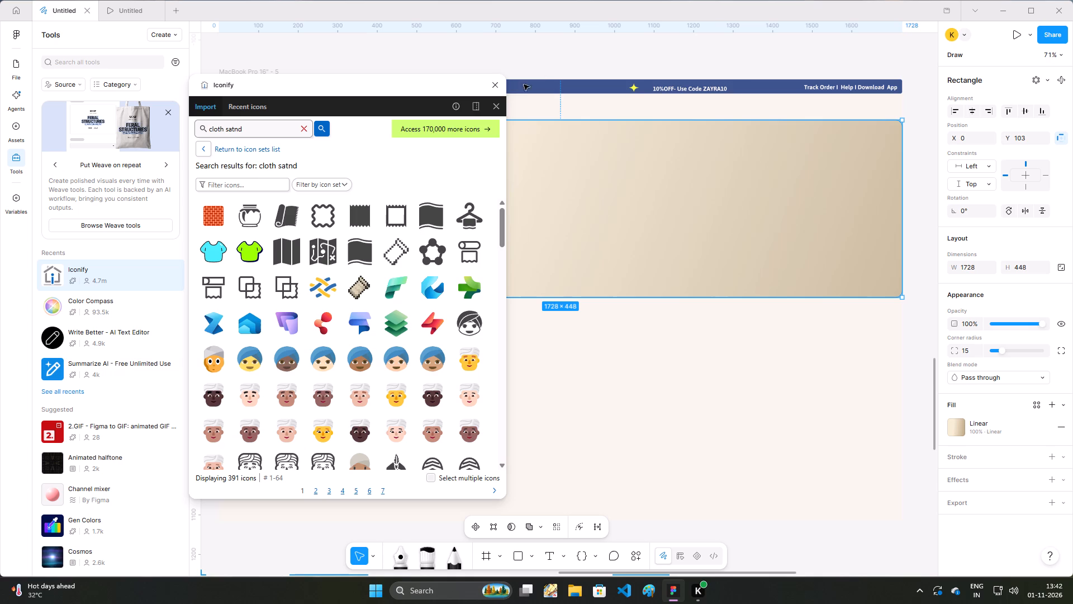
Move the Iconify window aside and search its icons for "hanger" in place of "cloth satnd".
{"action": "left_click_drag", "start_coordinate": [321, 81], "coordinate": [117, 81]}
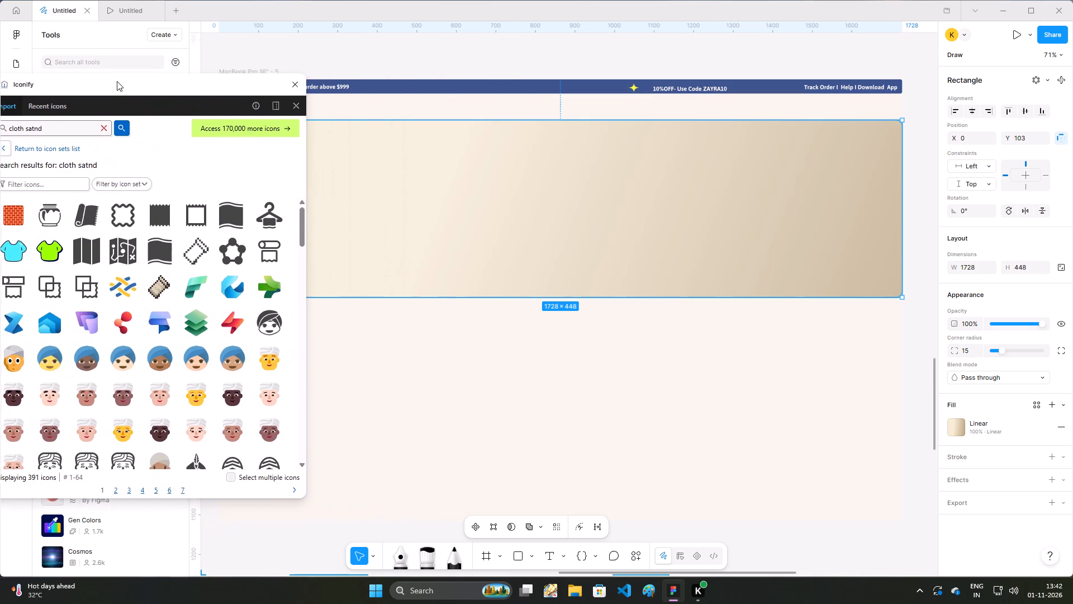
{"action": "left_click_drag", "start_coordinate": [117, 81], "coordinate": [153, 105]}
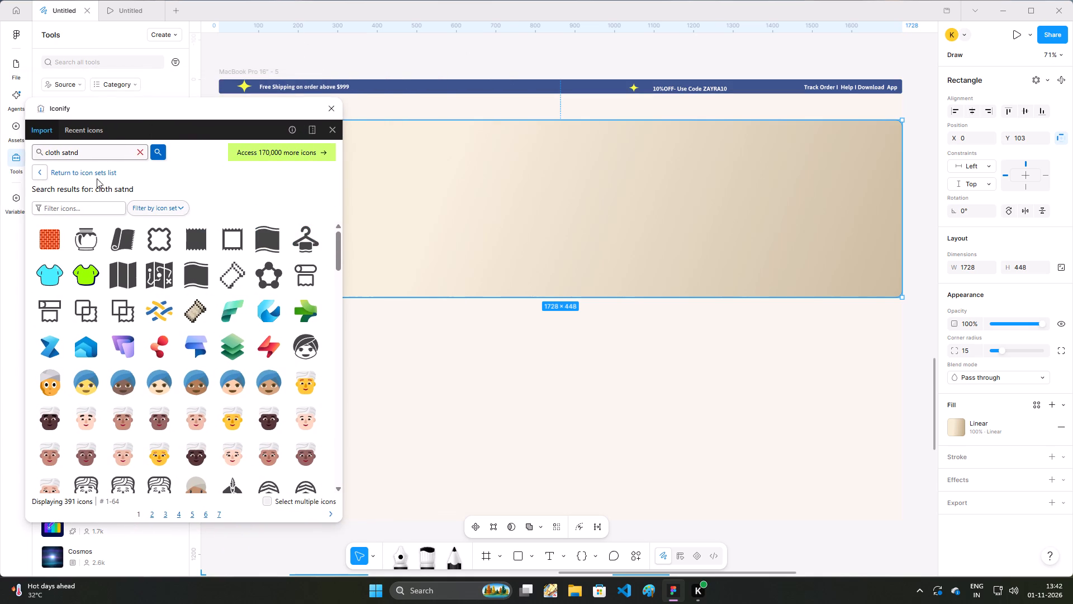
{"action": "left_click", "coordinate": [99, 153]}
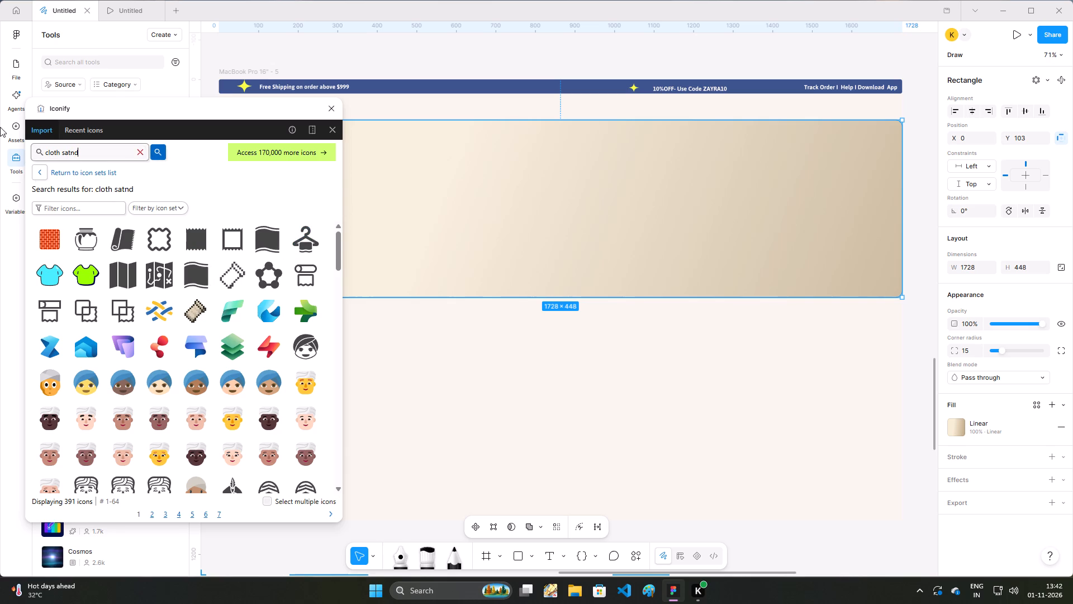
{"action": "key", "text": "BackSpace"}
{"action": "key", "text": "BackSpace"}
{"action": "key", "text": "BackSpace"}
{"action": "key", "text": "BackSpace"}
{"action": "key", "text": "BackSpace"}
{"action": "key", "text": "BackSpace"}
{"action": "key", "text": "BackSpace"}
{"action": "key", "text": "BackSpace"}
{"action": "key", "text": "BackSpace"}
{"action": "key", "text": "BackSpace"}
{"action": "key", "text": "BackSpace"}
{"action": "type", "text": "hanger"}
{"action": "key", "text": "Return"}
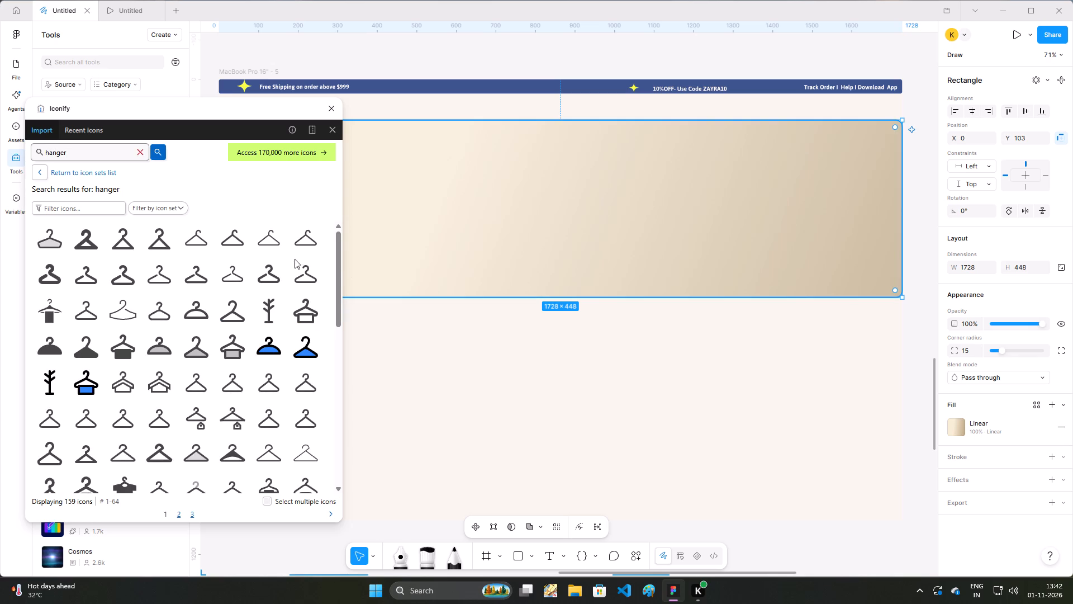
Look through the hanger search results for a suitable clothes hanger icon.
{"action": "scroll", "coordinate": [290, 281], "scroll_direction": "down", "scroll_amount": 1}
{"action": "scroll", "coordinate": [239, 390], "scroll_direction": "down", "scroll_amount": 2}
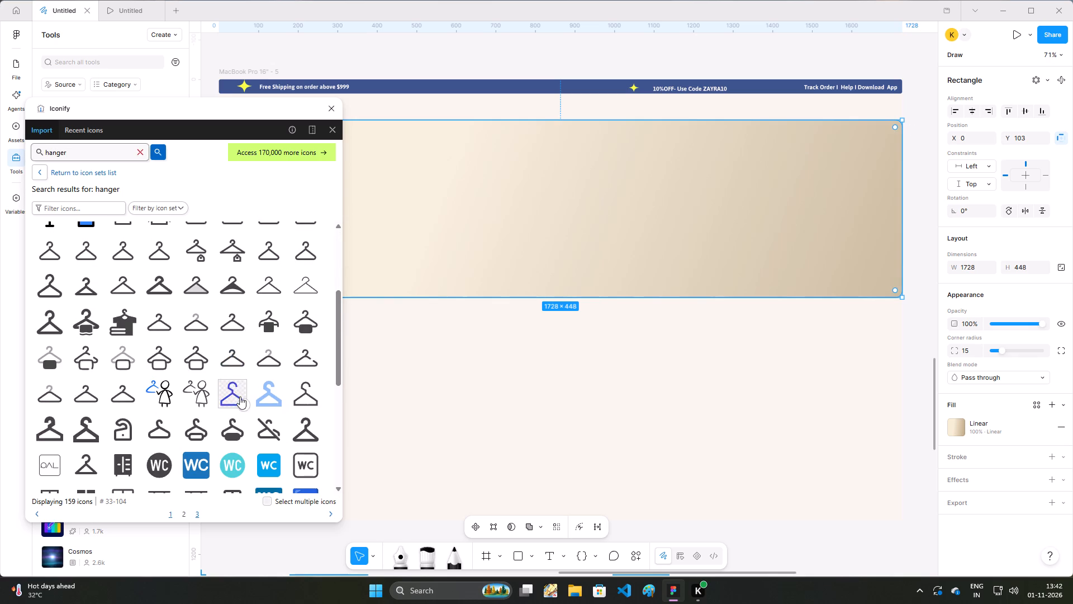
{"action": "scroll", "coordinate": [124, 390], "scroll_direction": "up", "scroll_amount": 1}
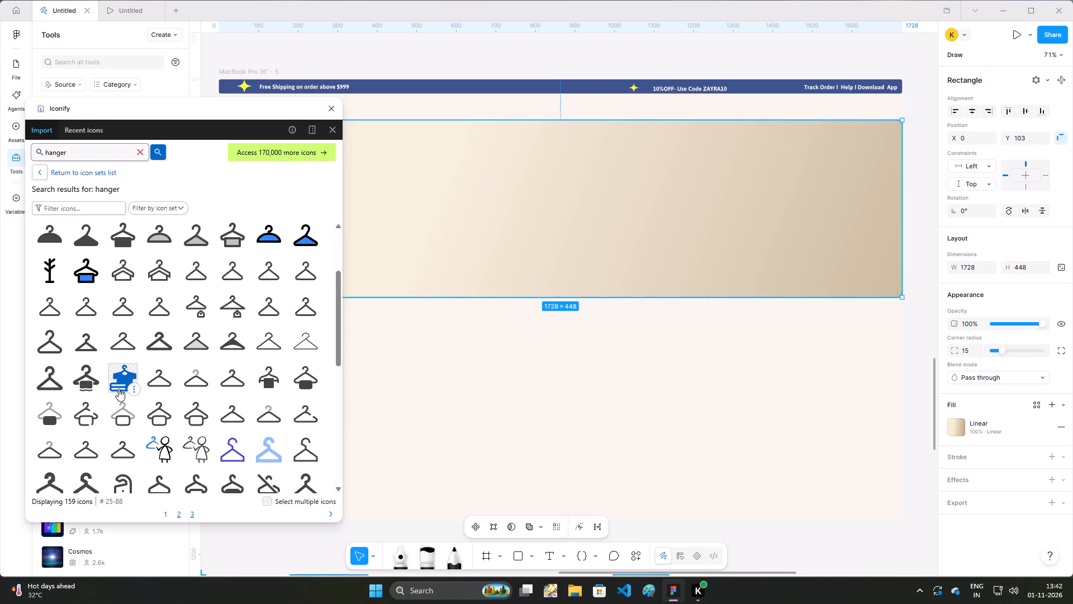
{"action": "scroll", "coordinate": [140, 320], "scroll_direction": "up", "scroll_amount": 1}
{"action": "scroll", "coordinate": [140, 319], "scroll_direction": "down", "scroll_amount": 6}
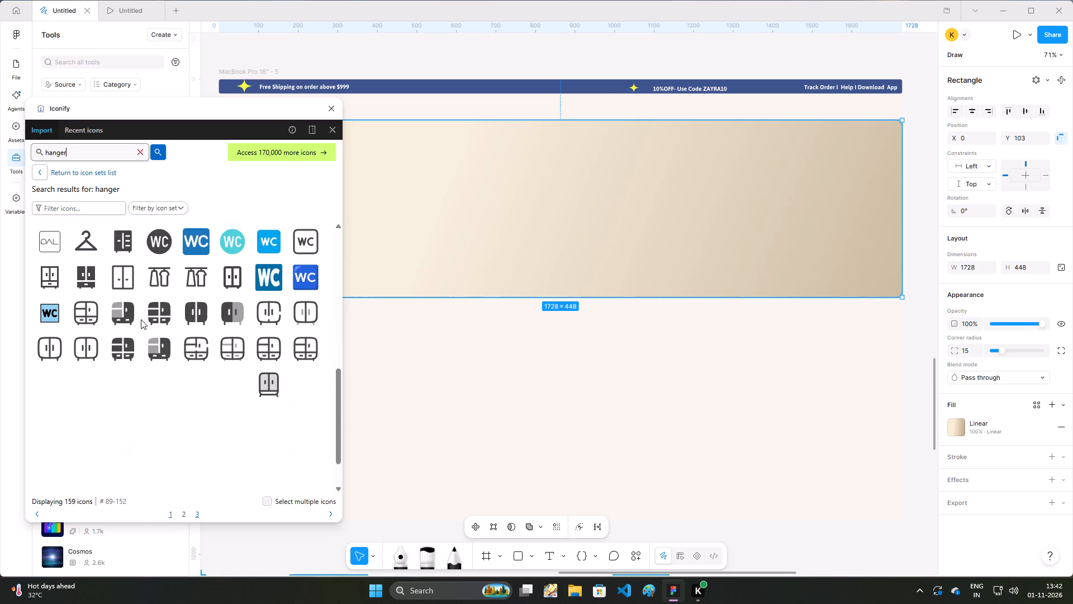
{"action": "scroll", "coordinate": [141, 319], "scroll_direction": "down", "scroll_amount": 7}
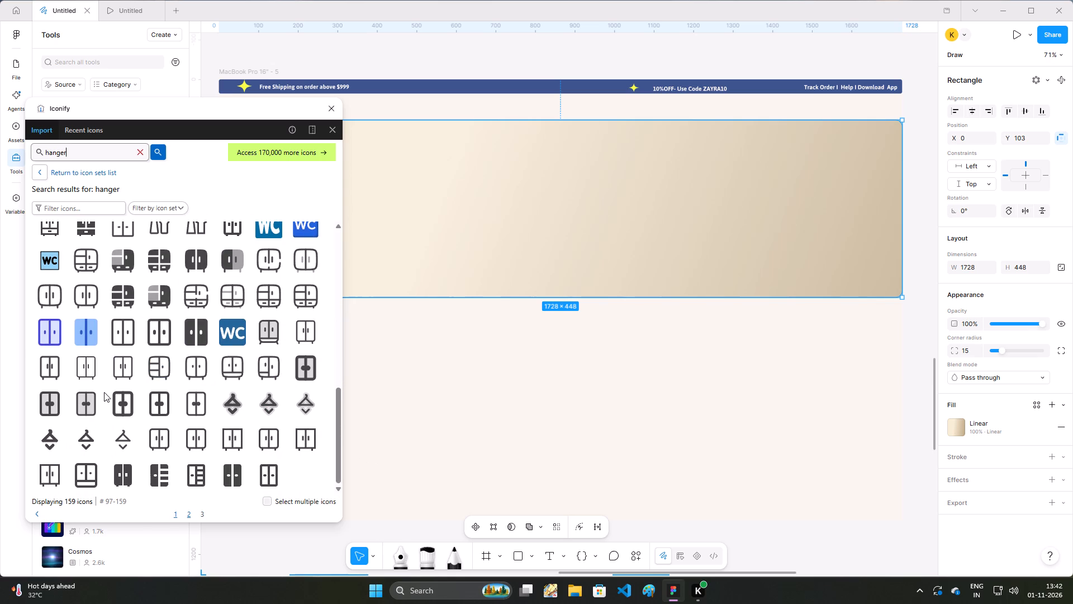
{"action": "scroll", "coordinate": [70, 422], "scroll_direction": "up", "scroll_amount": 2}
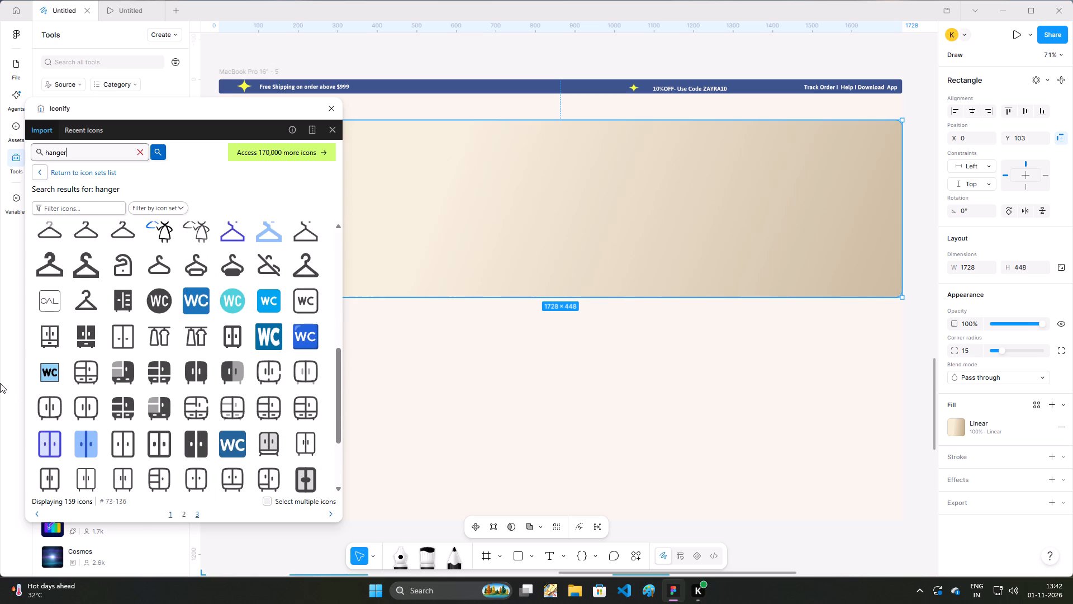
{"action": "scroll", "coordinate": [84, 270], "scroll_direction": "up", "scroll_amount": 3}
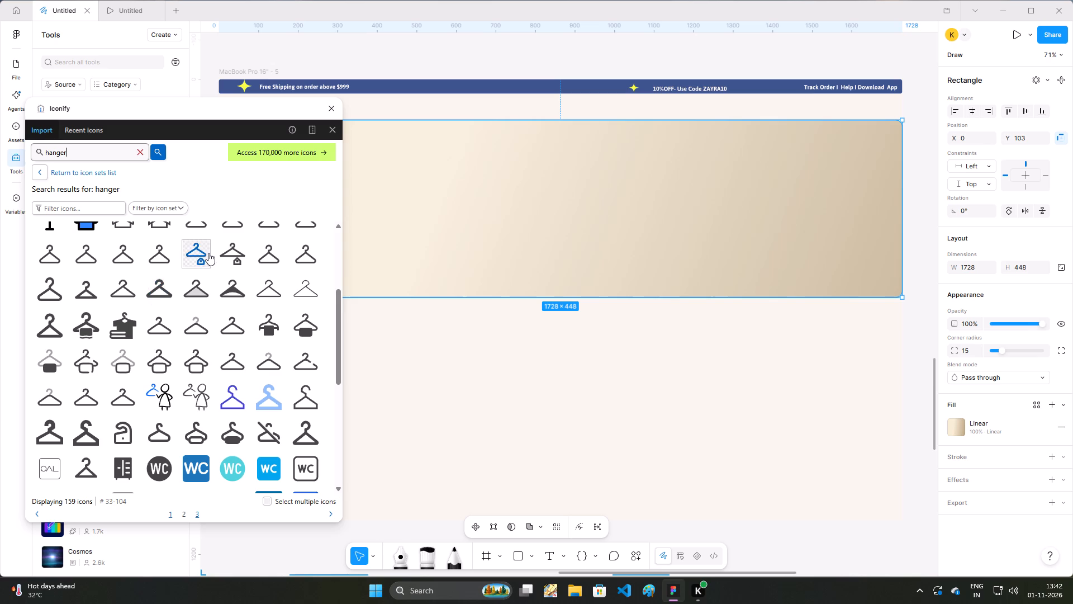
{"action": "scroll", "coordinate": [211, 254], "scroll_direction": "up", "scroll_amount": 2}
{"action": "scroll", "coordinate": [153, 302], "scroll_direction": "up", "scroll_amount": 2}
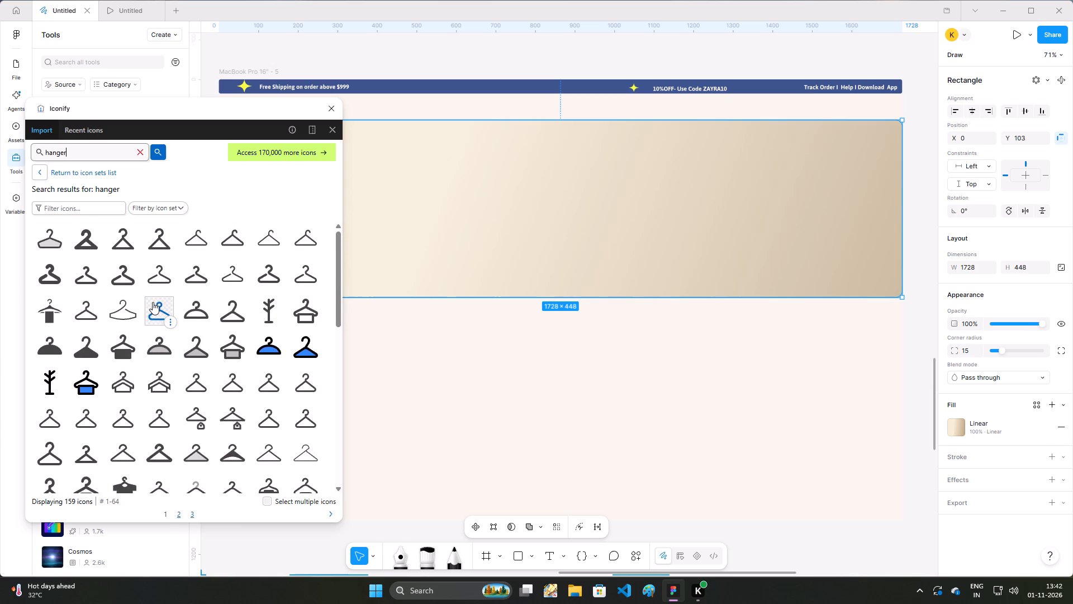
{"action": "scroll", "coordinate": [153, 302], "scroll_direction": "up", "scroll_amount": 1}
Place the fifth hanger icon of the first results row at size 64 between the offers bar and banner, and close Iconify.
{"action": "left_click", "coordinate": [192, 238]}
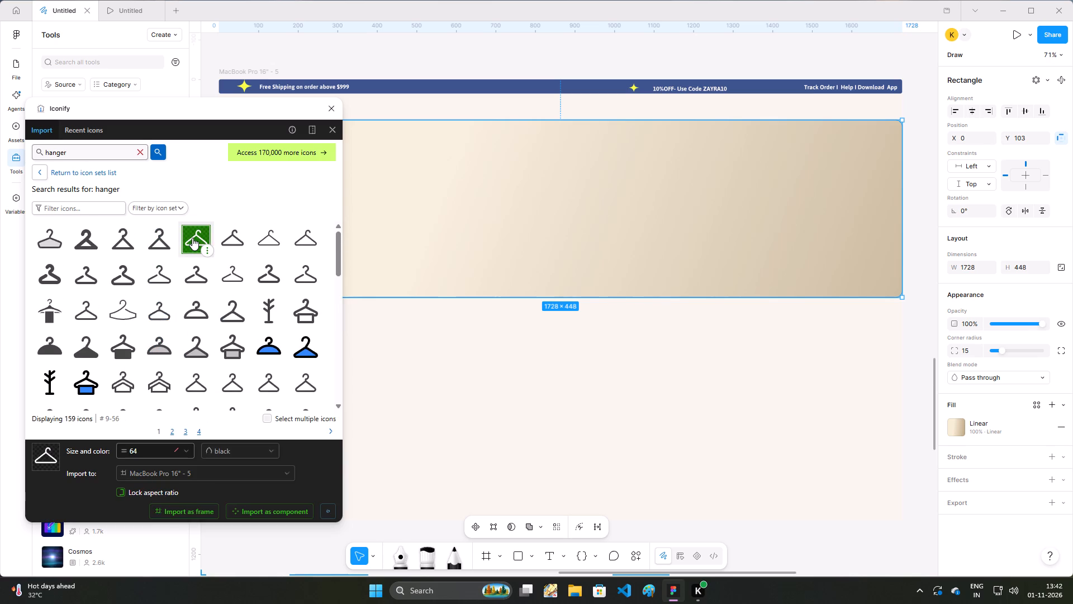
{"action": "left_click_drag", "start_coordinate": [192, 238], "coordinate": [412, 110]}
{"action": "left_click_drag", "start_coordinate": [196, 234], "coordinate": [389, 105]}
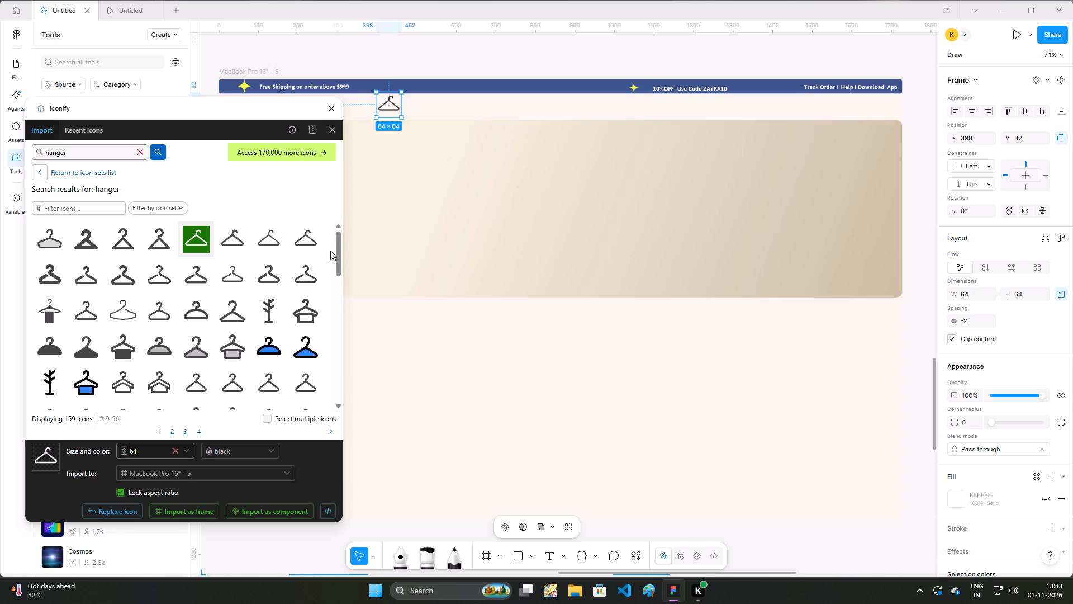
{"action": "left_click", "coordinate": [327, 129]}
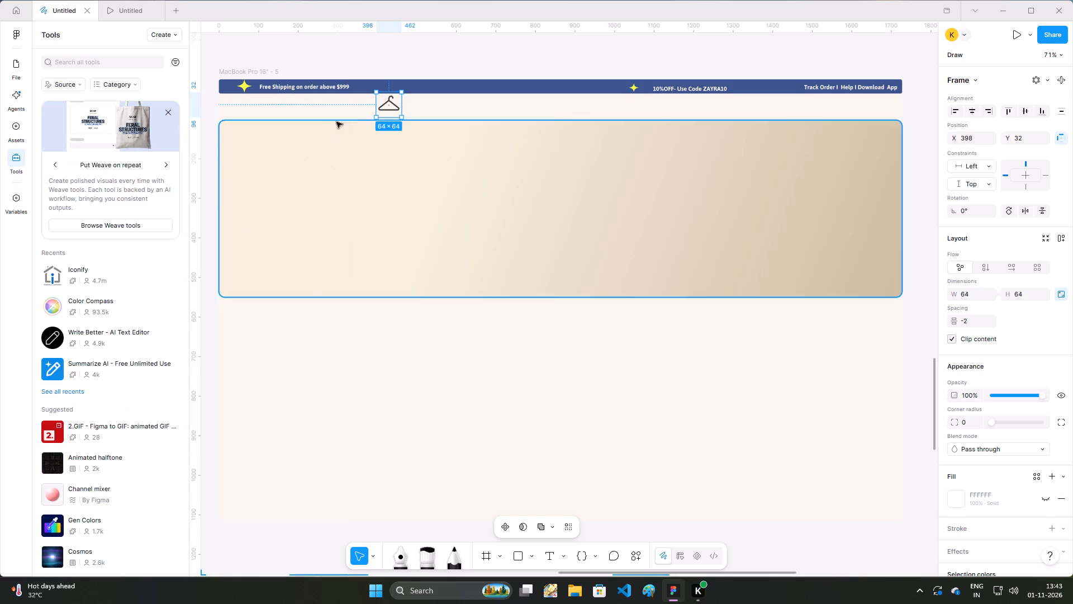
Move the hanger icon below the offers bar's first star to X 21, Y 39, and deselect it.
{"action": "left_click_drag", "start_coordinate": [386, 106], "coordinate": [251, 111]}
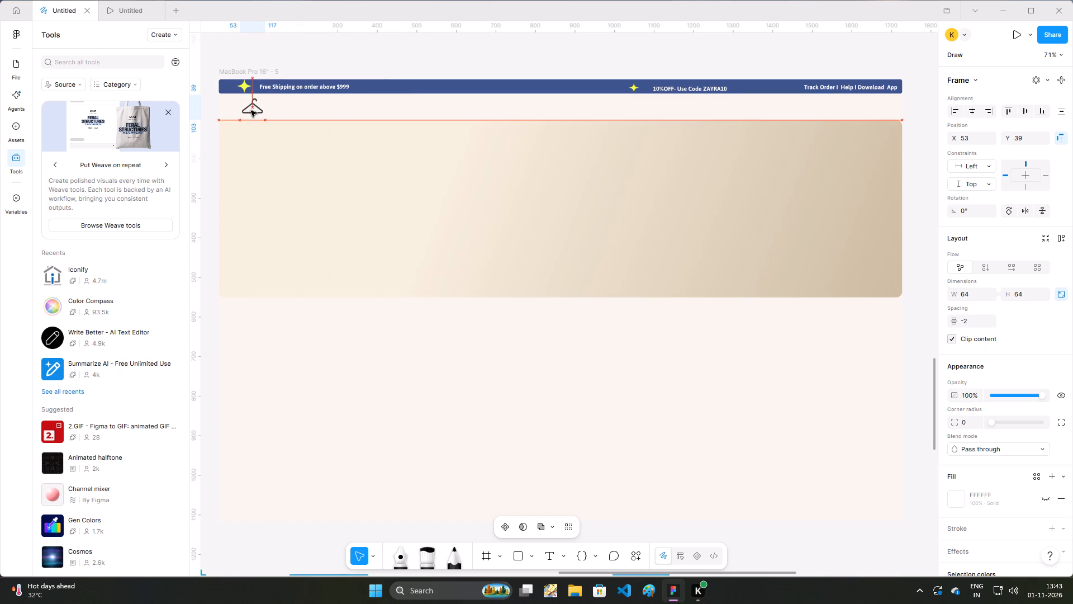
{"action": "left_click_drag", "start_coordinate": [251, 111], "coordinate": [247, 110]}
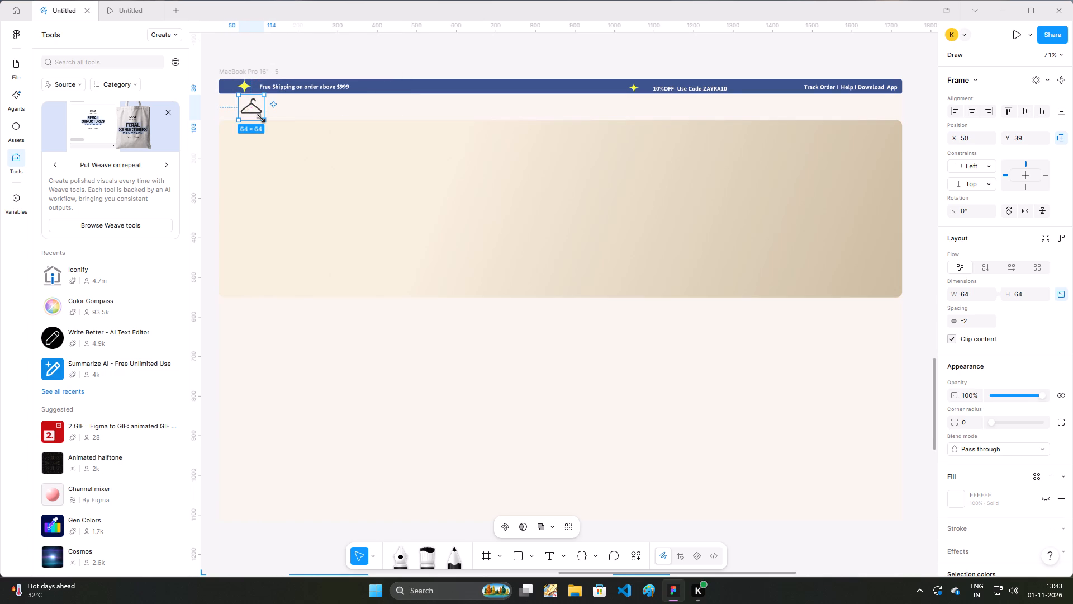
{"action": "left_click_drag", "start_coordinate": [255, 111], "coordinate": [248, 110]}
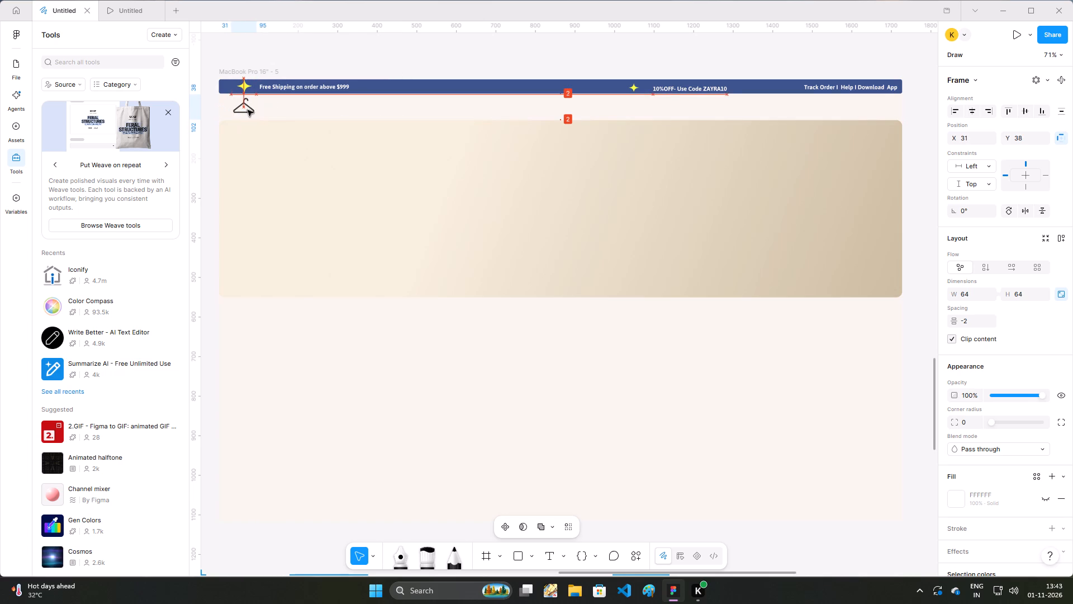
{"action": "left_click_drag", "start_coordinate": [248, 110], "coordinate": [244, 113]}
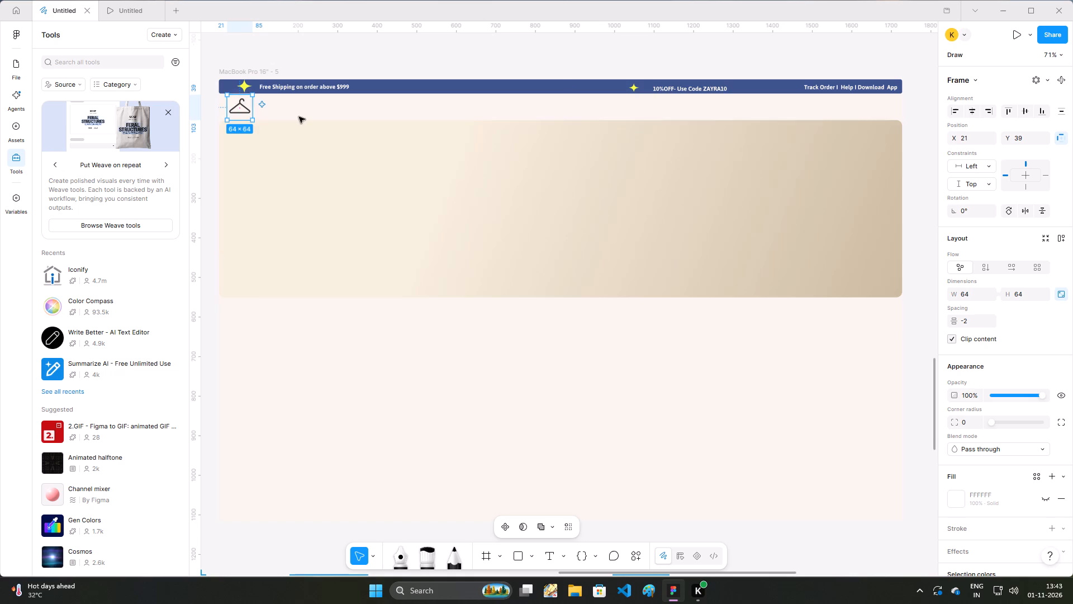
{"action": "left_click", "coordinate": [302, 114]}
Add the text "Zayra" just beside the hanger icon, at about X 98, Y 71.
{"action": "key", "text": "t"}
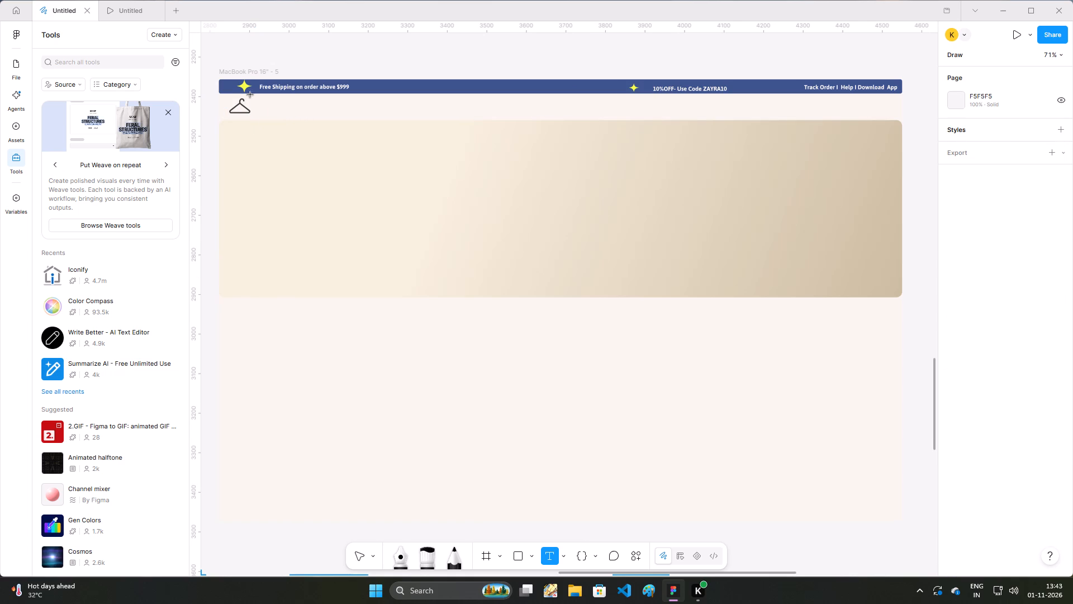
{"action": "left_click", "coordinate": [258, 107]}
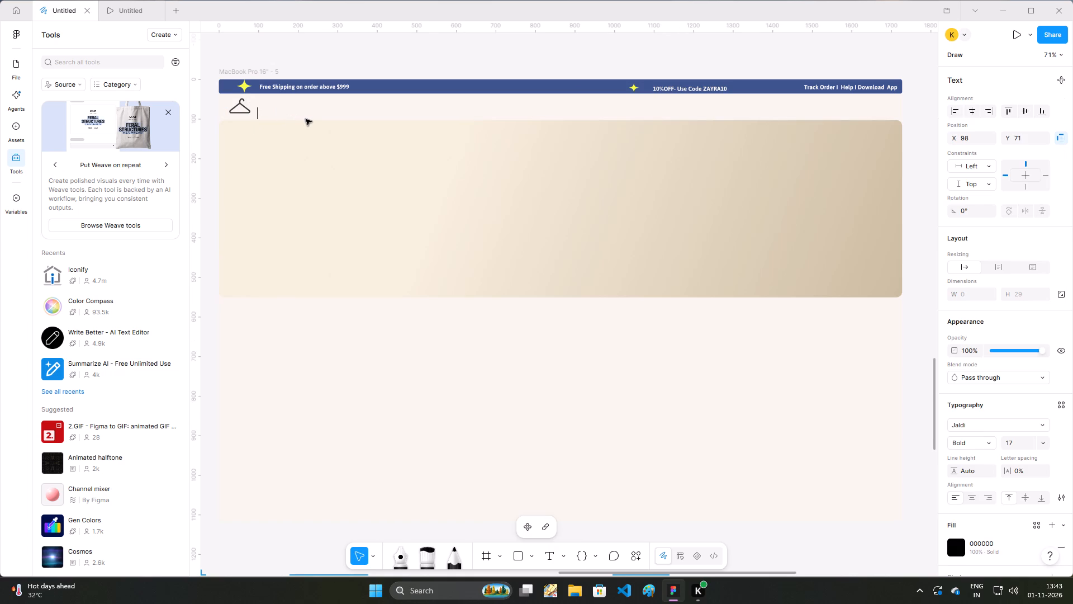
{"action": "key", "text": "z"}
{"action": "key", "text": "z"}
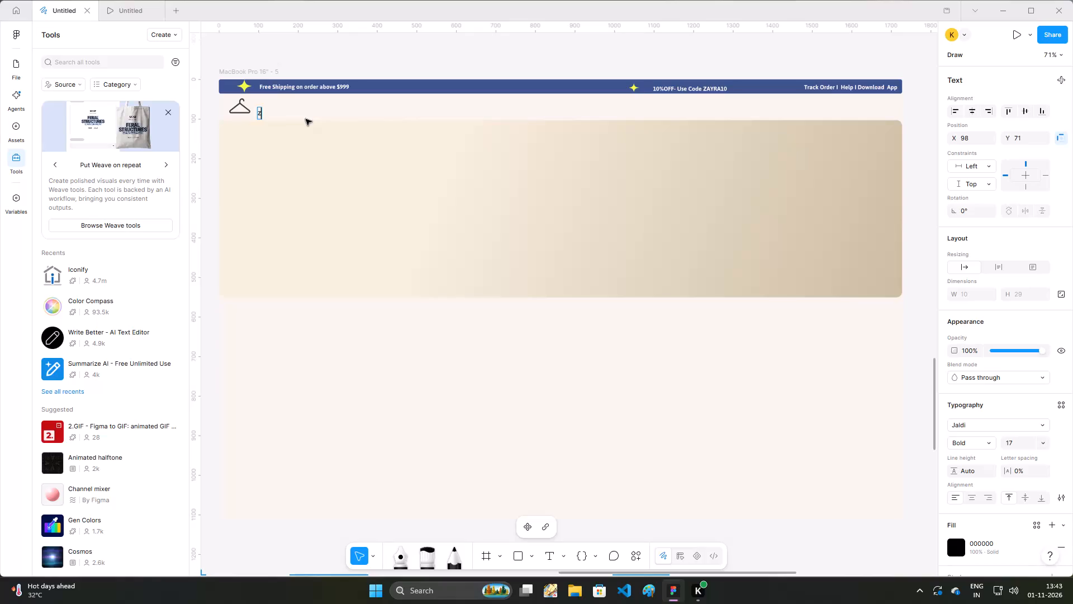
{"action": "key", "text": "BackSpace"}
{"action": "type", "text": "ZA"}
{"action": "key", "text": "a"}
{"action": "type", "text": "yra"}
{"action": "key", "text": "space"}
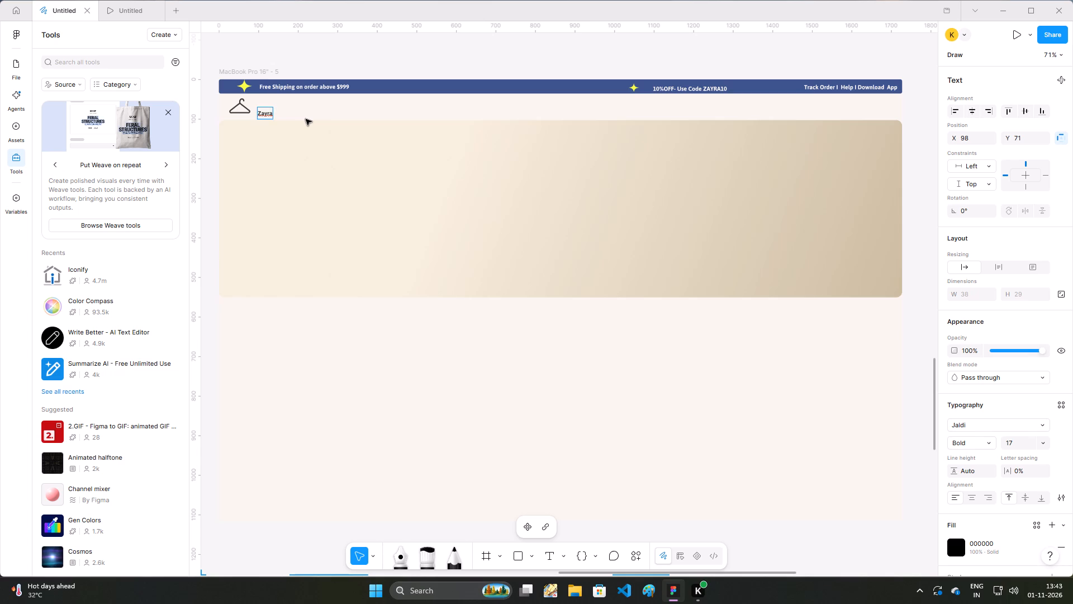
Enlarge the whole Zayra text, trying font size 23 and settling on 28.
{"action": "key", "text": "ctrl+a"}
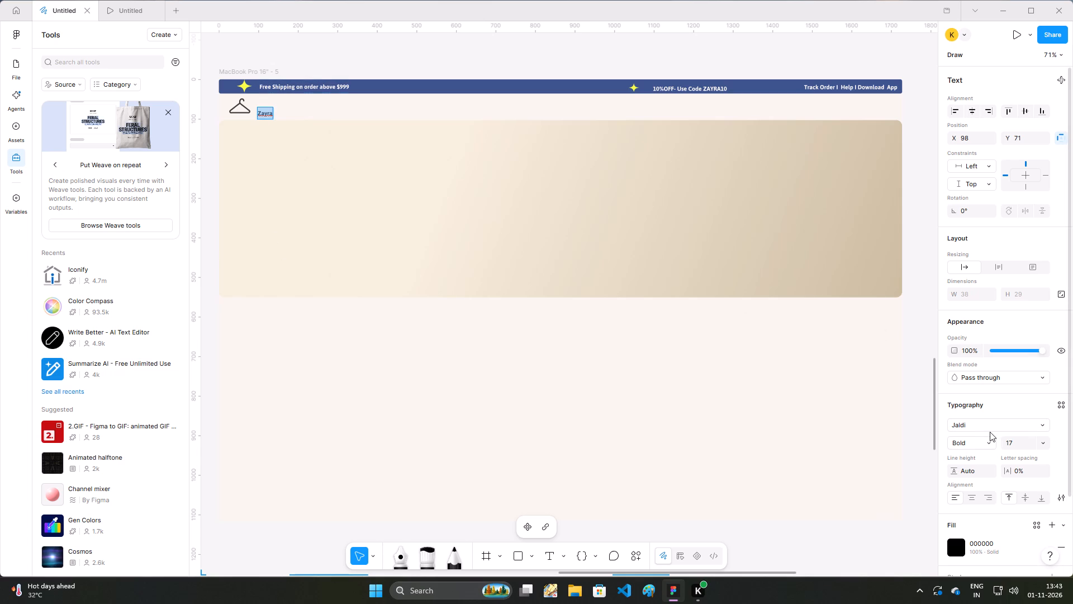
{"action": "left_click", "coordinate": [1028, 441]}
{"action": "key", "text": "2"}
{"action": "key", "text": "3"}
{"action": "key", "text": "Return"}
{"action": "double_click", "coordinate": [1016, 445]}
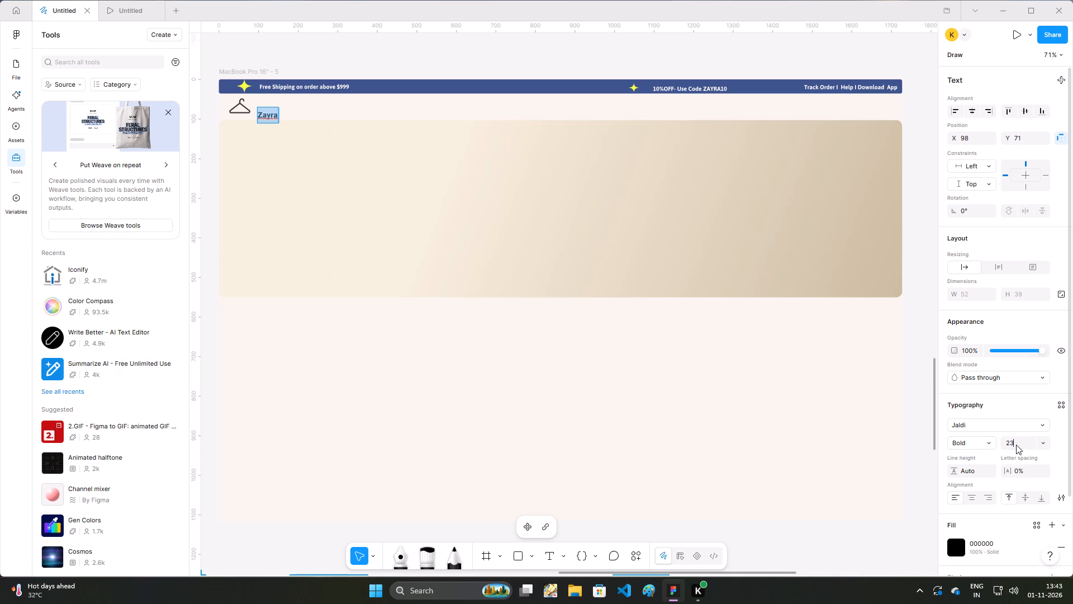
{"action": "key", "text": "2"}
{"action": "key", "text": "8"}
{"action": "key", "text": "Return"}
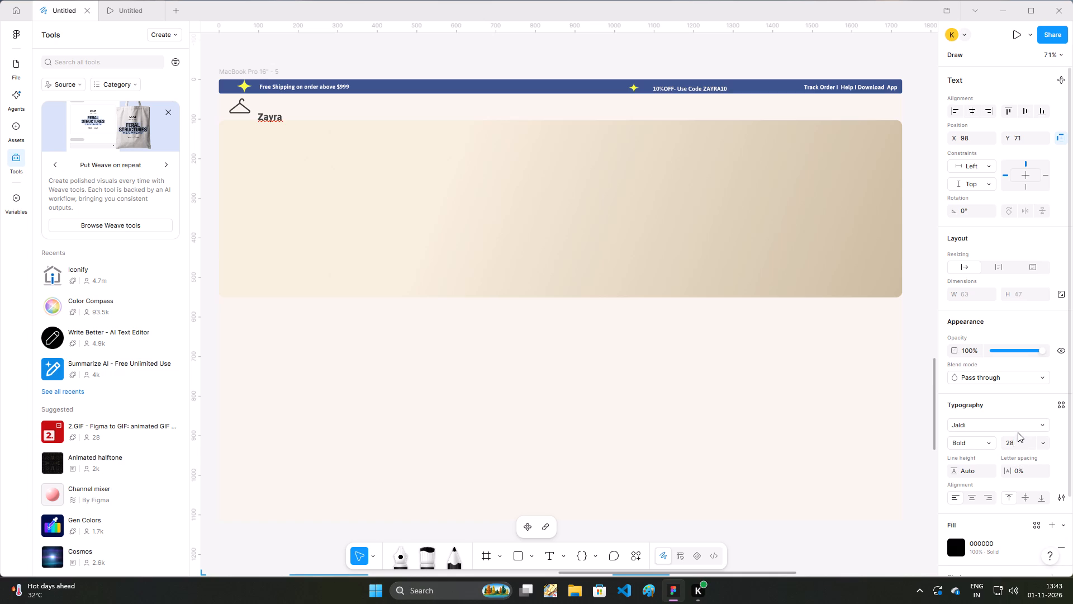
Set the Zayra text's font weight to Regular.
{"action": "left_click", "coordinate": [979, 449]}
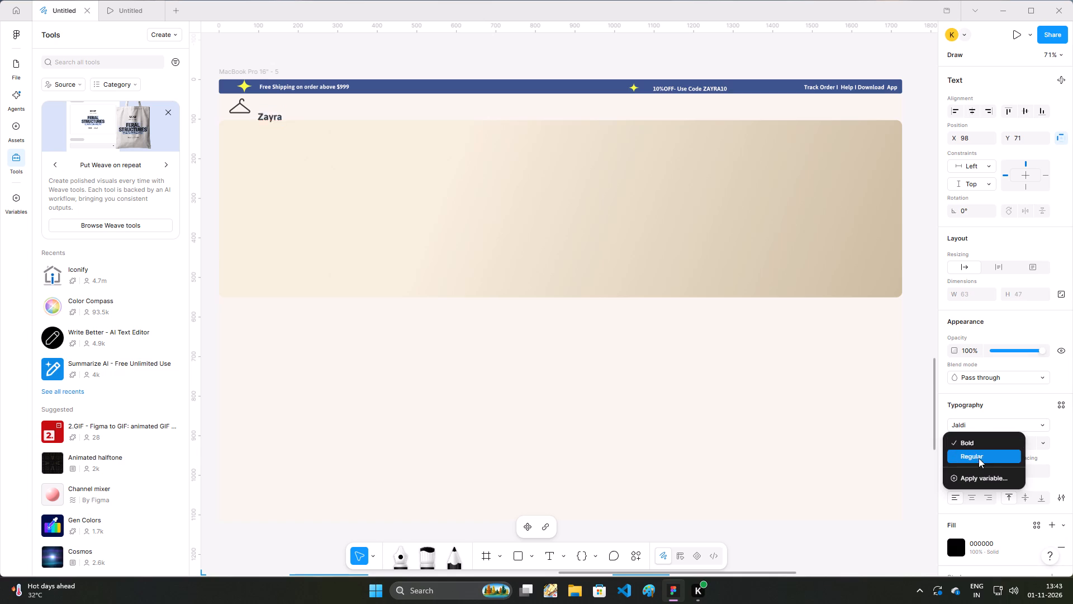
{"action": "left_click", "coordinate": [975, 452]}
Change the Zayra text's font to Karma.
{"action": "left_click", "coordinate": [979, 427]}
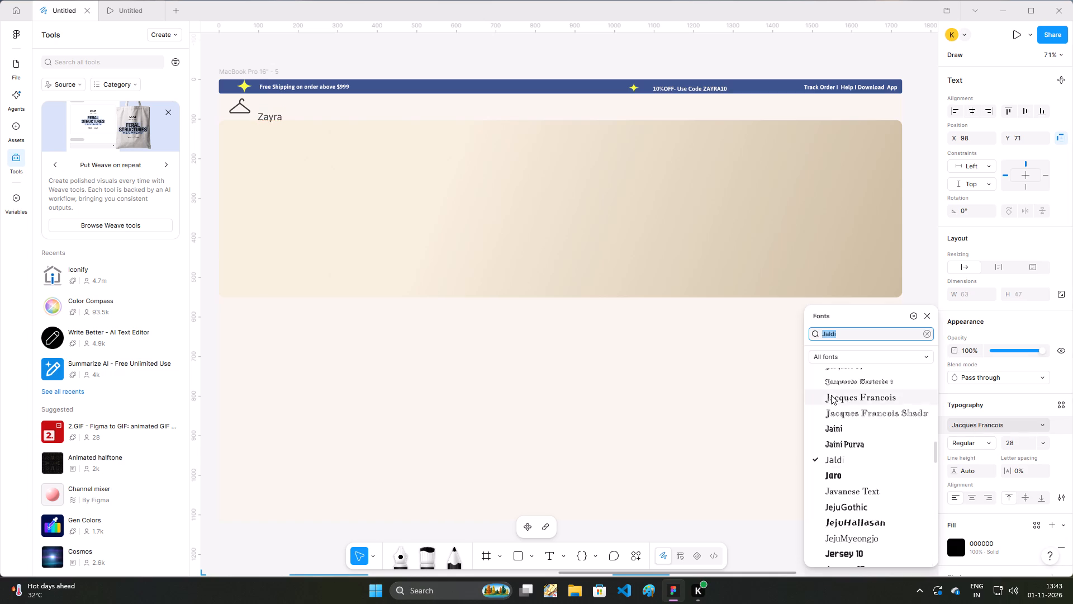
{"action": "scroll", "coordinate": [831, 395], "scroll_direction": "down", "scroll_amount": 9}
{"action": "scroll", "coordinate": [876, 459], "scroll_direction": "down", "scroll_amount": 6}
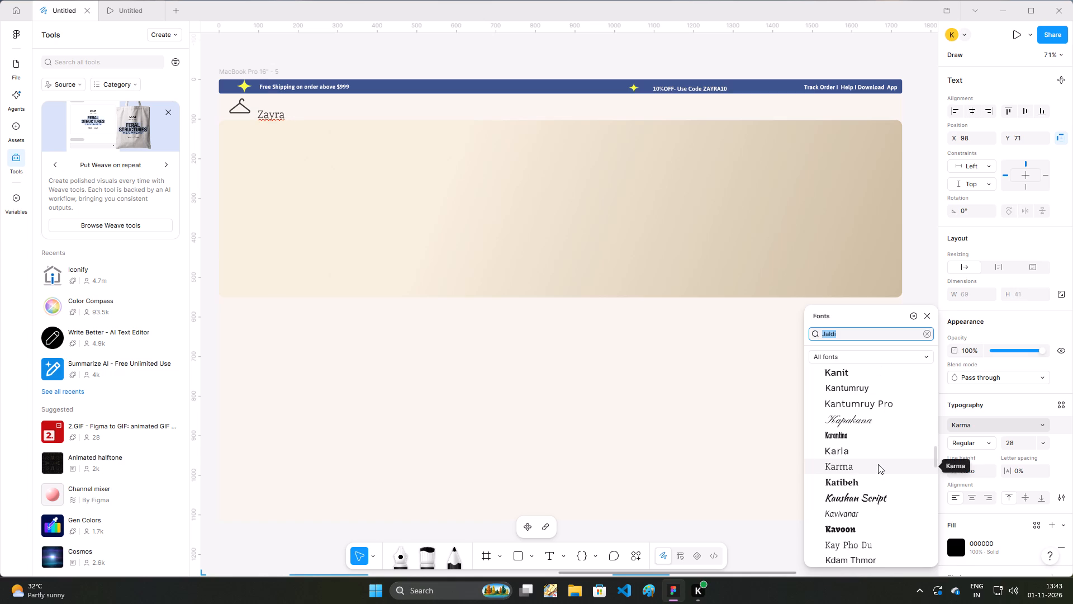
{"action": "left_click", "coordinate": [878, 464]}
Move the Zayra text up beside the hanger icon, to X 103, Y 51, and deselect it.
{"action": "left_click_drag", "start_coordinate": [270, 121], "coordinate": [270, 115]}
{"action": "left_click", "coordinate": [346, 110]}
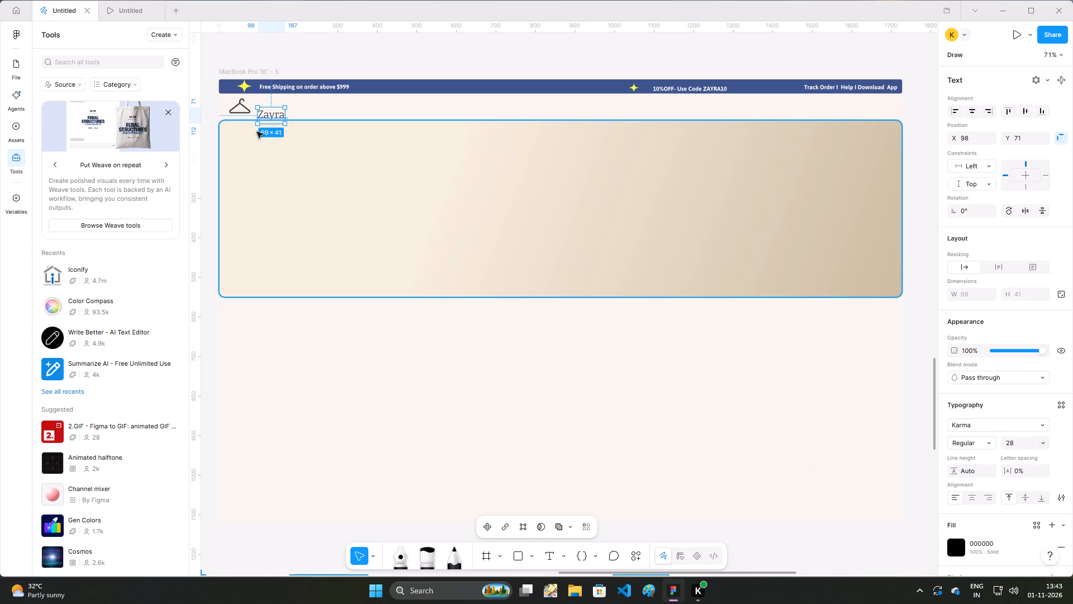
{"action": "left_click_drag", "start_coordinate": [268, 116], "coordinate": [269, 108]}
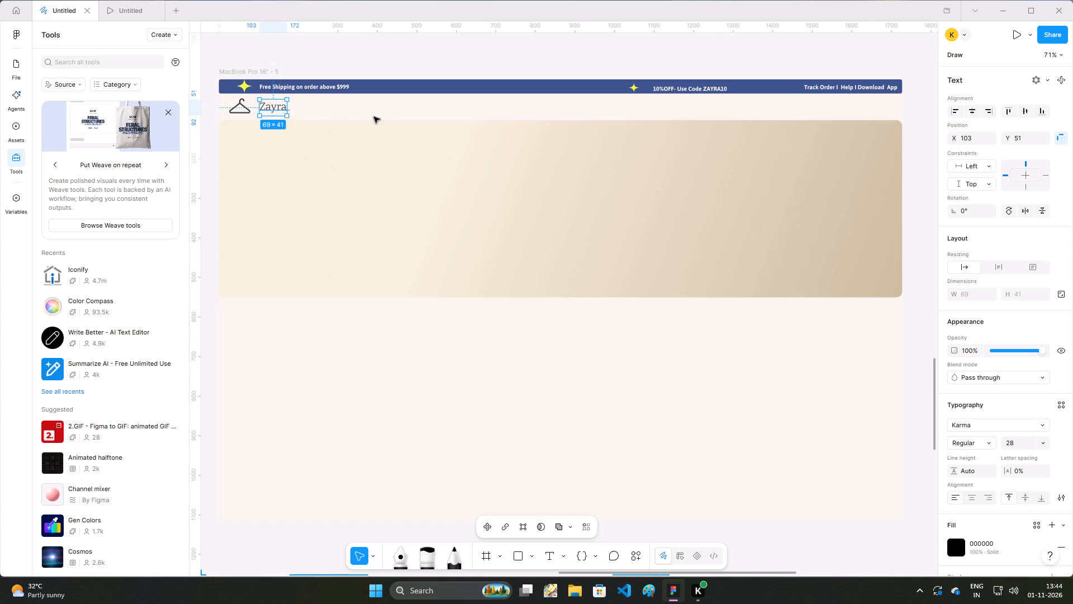
{"action": "left_click", "coordinate": [374, 117]}
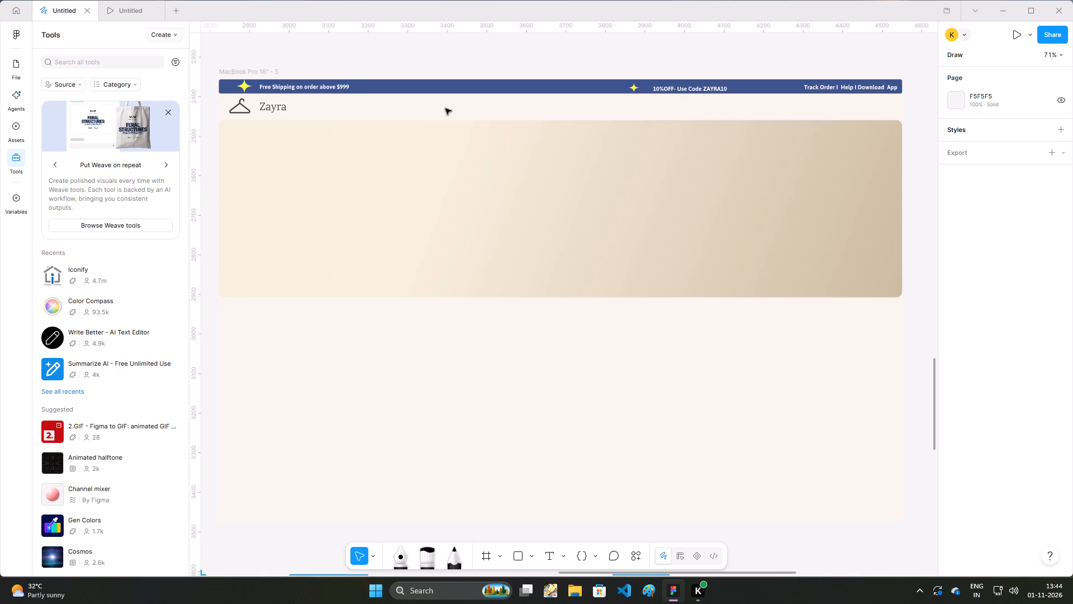
Add the text "Home" to the header at about X 319, Y 74, trying font size 19 and settling on 18.
{"action": "key", "text": "h"}
{"action": "key", "text": "t"}
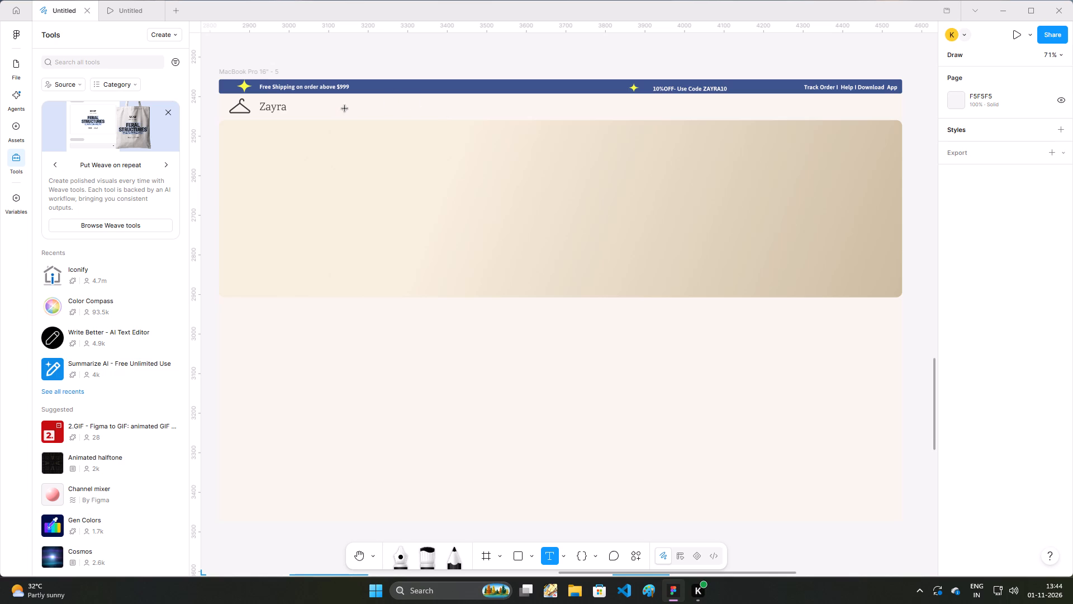
{"action": "left_click", "coordinate": [345, 108]}
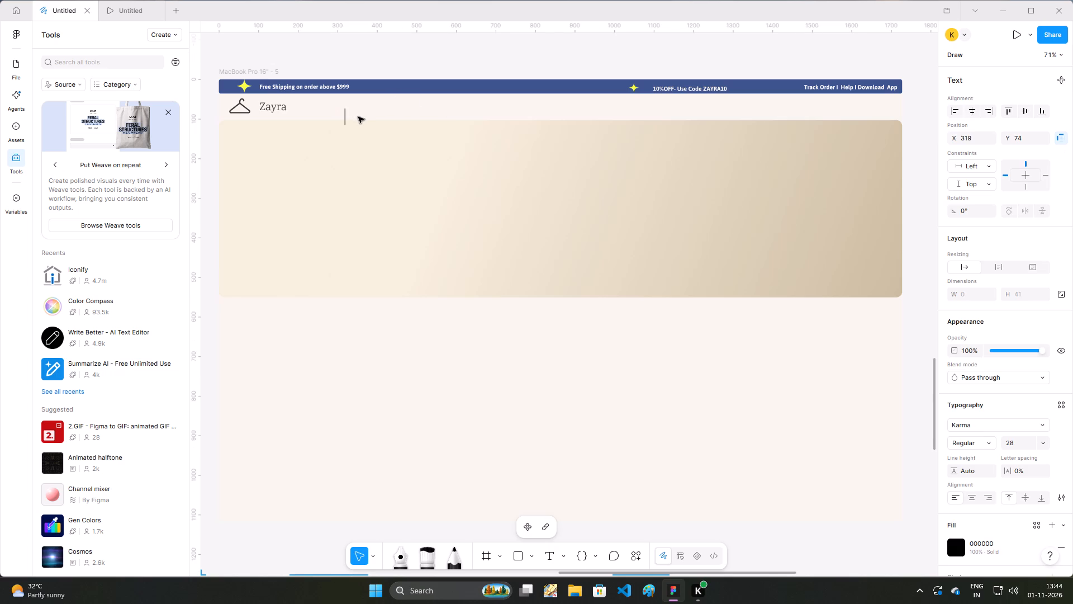
{"action": "left_click", "coordinate": [1023, 435]}
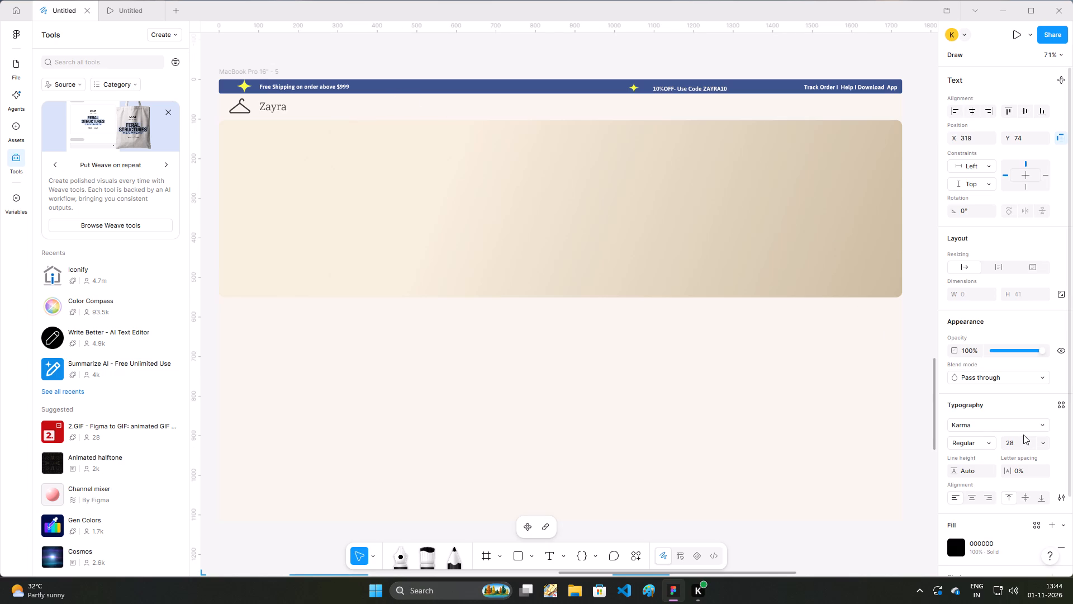
{"action": "left_click", "coordinate": [1021, 445]}
{"action": "type", "text": "19"}
{"action": "key", "text": "Return"}
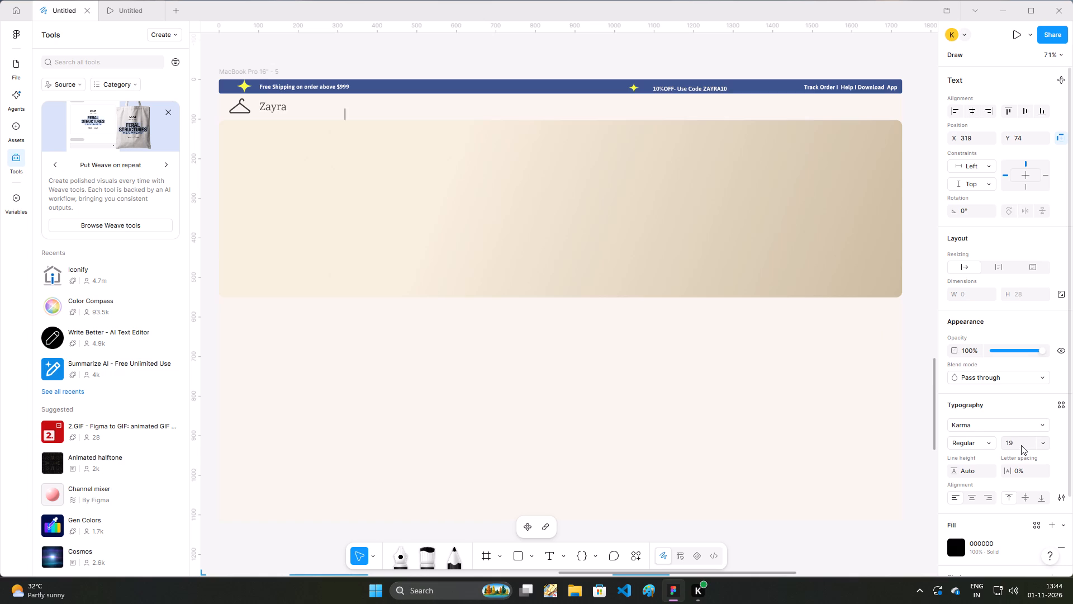
{"action": "left_click", "coordinate": [1021, 445]}
{"action": "key", "text": "1"}
{"action": "key", "text": "8"}
{"action": "key", "text": "Return"}
{"action": "type", "text": "ome"}
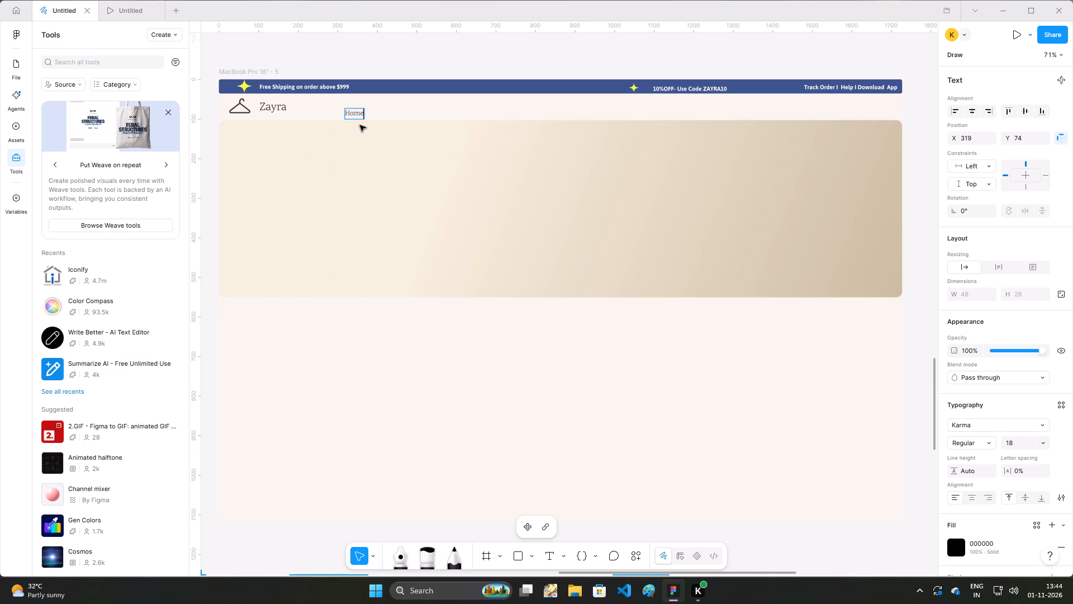
{"action": "left_click", "coordinate": [427, 115]}
Move the Home text along the header, away from Zayra, to about X 407, Y 60, and deselect it.
{"action": "left_click_drag", "start_coordinate": [349, 116], "coordinate": [359, 115]}
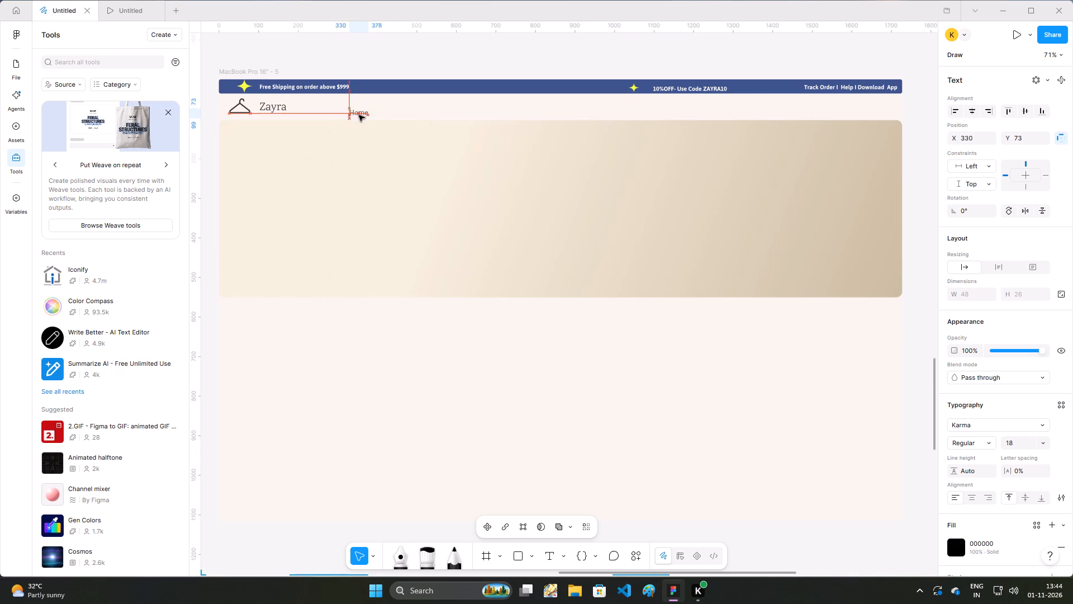
{"action": "left_click_drag", "start_coordinate": [359, 115], "coordinate": [385, 108]}
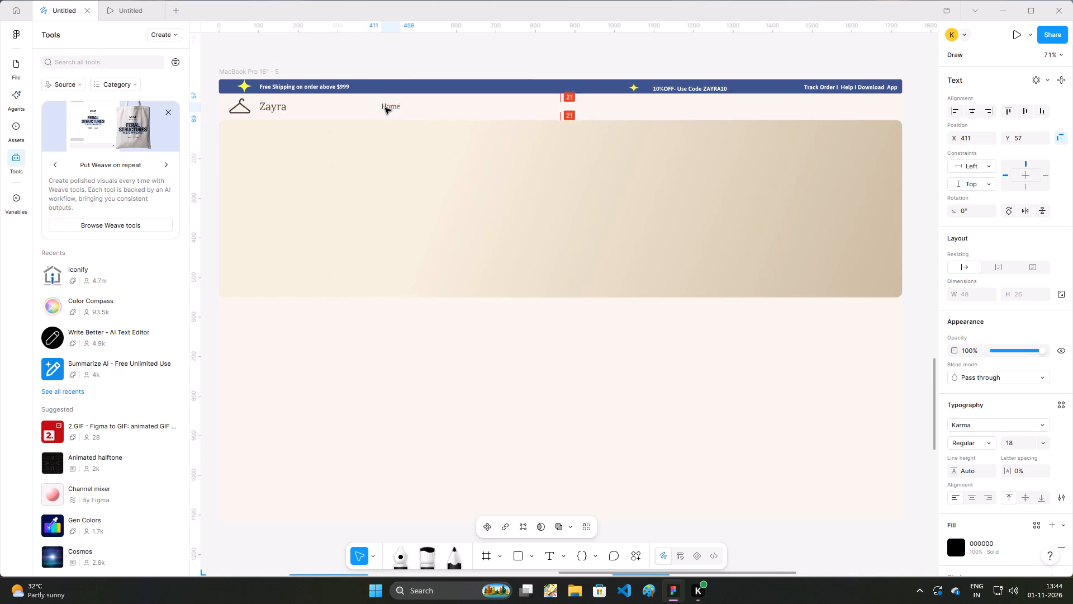
{"action": "left_click_drag", "start_coordinate": [385, 108], "coordinate": [383, 110]}
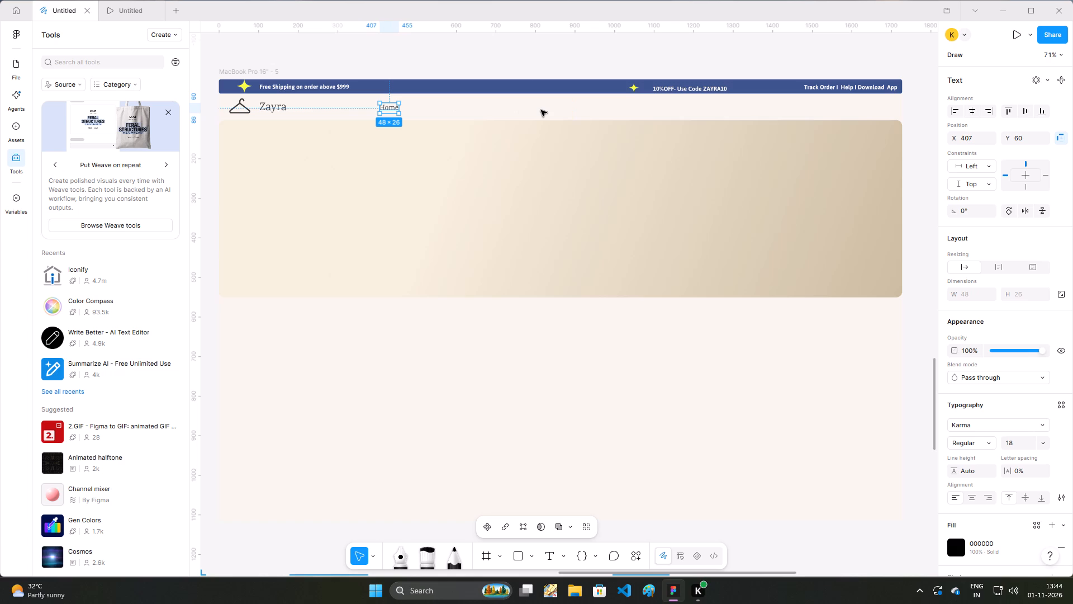
{"action": "left_click", "coordinate": [463, 112]}
Add the text "Shop" to the header after Home, at about X 536, Y 68.
{"action": "key", "text": "t"}
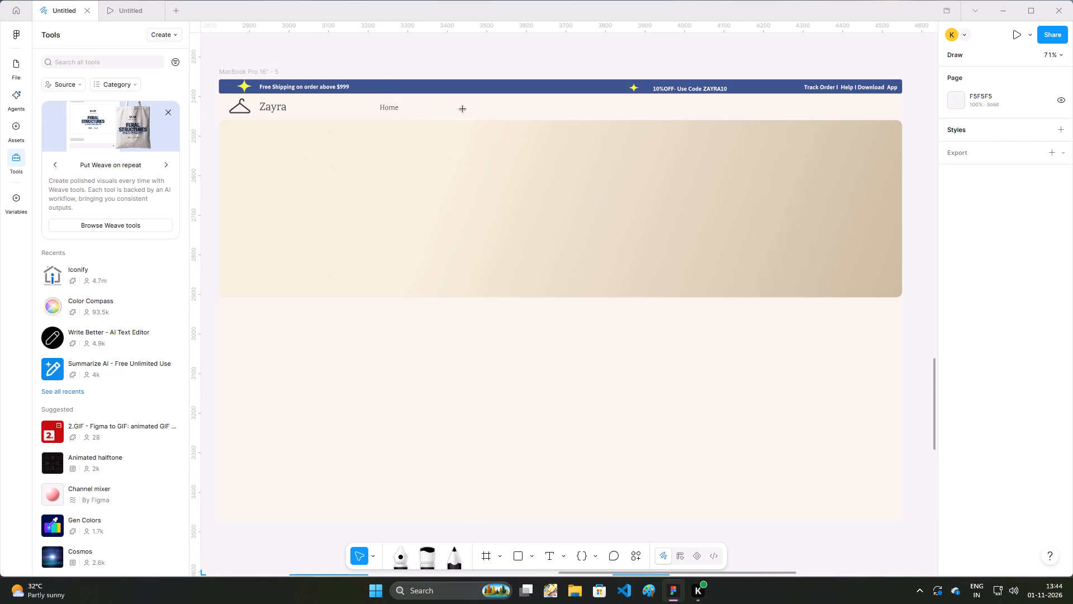
{"action": "left_click", "coordinate": [431, 106]}
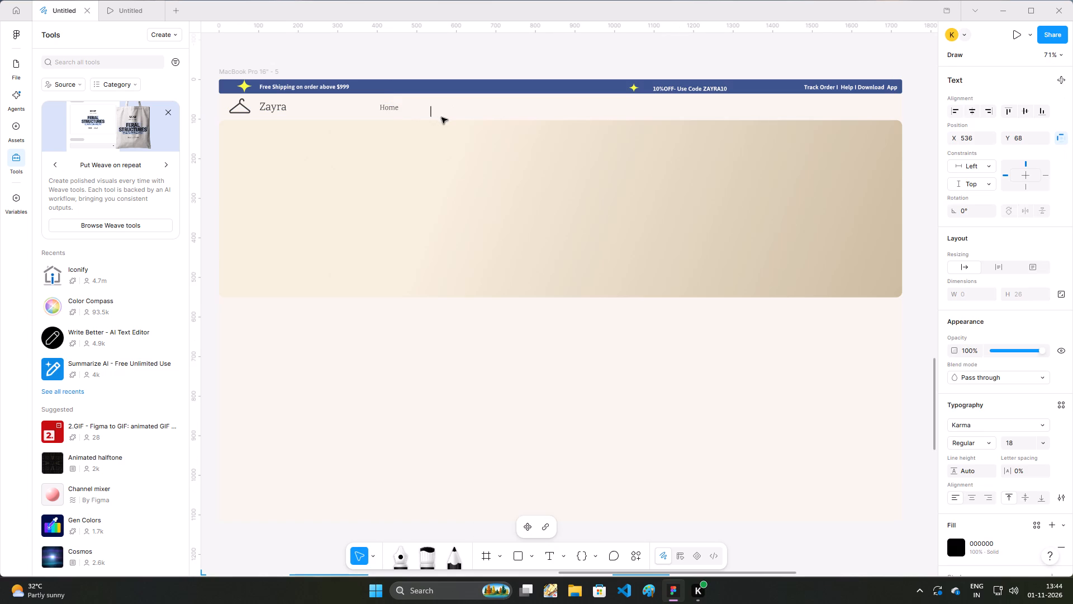
{"action": "key", "text": "s"}
{"action": "key", "text": "s"}
{"action": "type", "text": "hop"}
{"action": "left_click", "coordinate": [477, 414]}
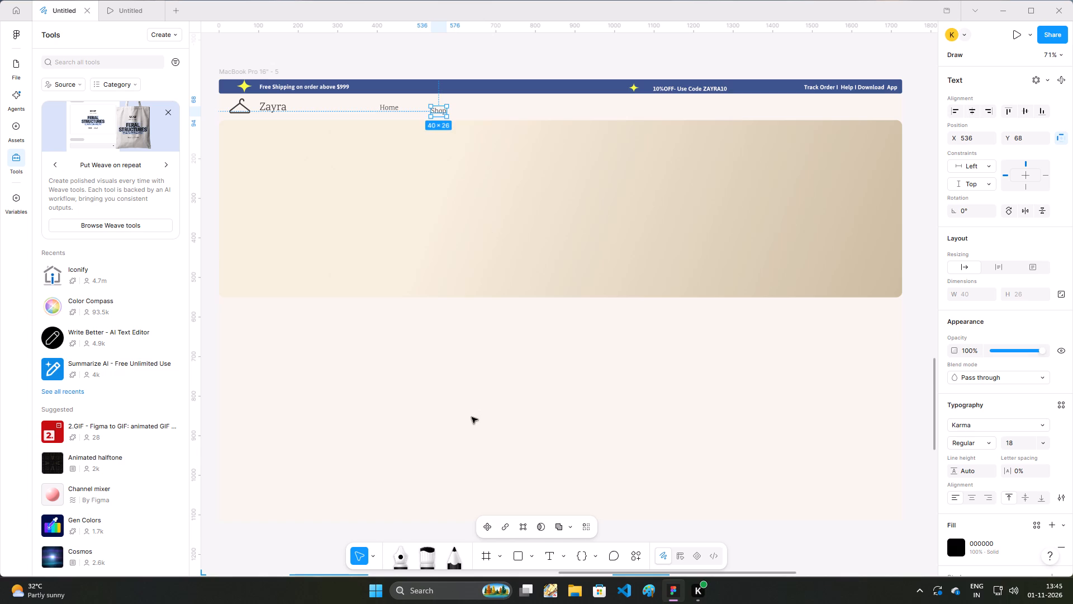
Nudge the Shop text up to Y 62 and deselect it.
{"action": "key", "text": "Up"}
{"action": "key", "text": "Up"}
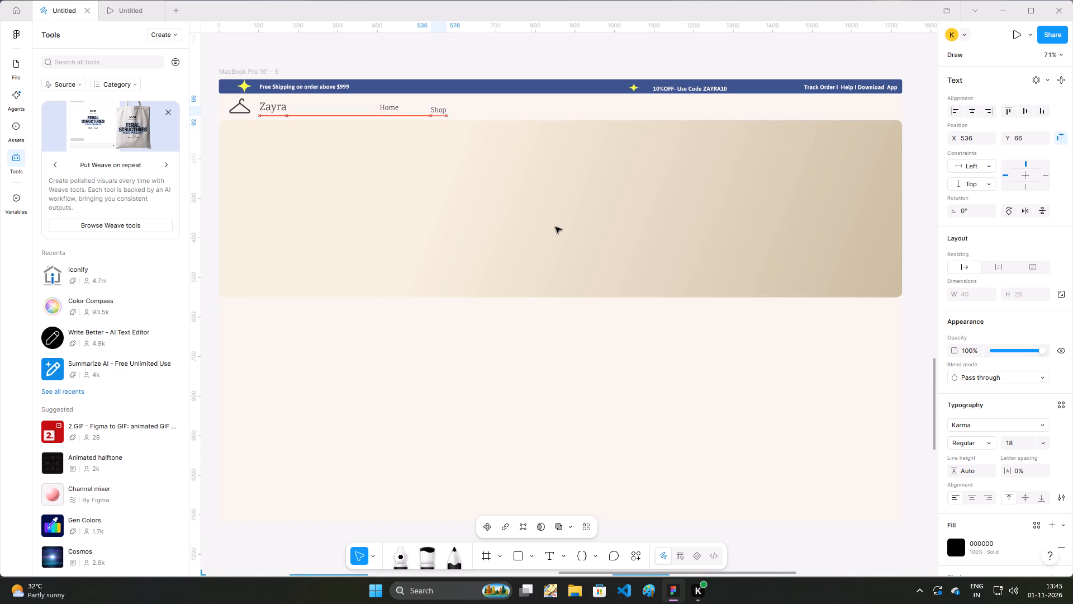
{"action": "key", "text": "Up"}
{"action": "key", "text": "Up"}
{"action": "key", "text": "Up"}
{"action": "key", "text": "Down"}
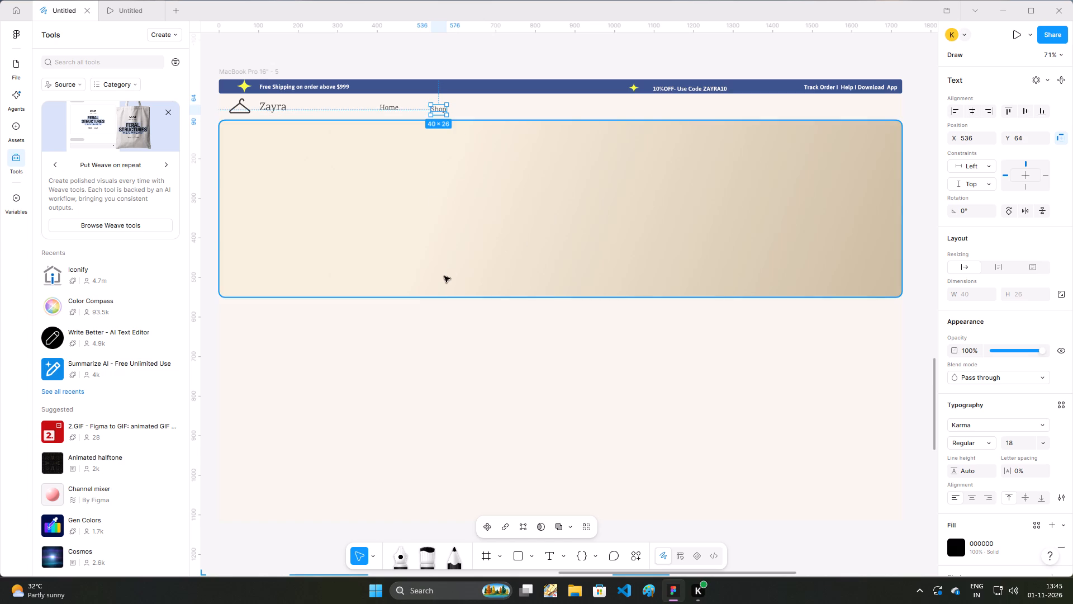
{"action": "key", "text": "Up"}
{"action": "key", "text": "Up"}
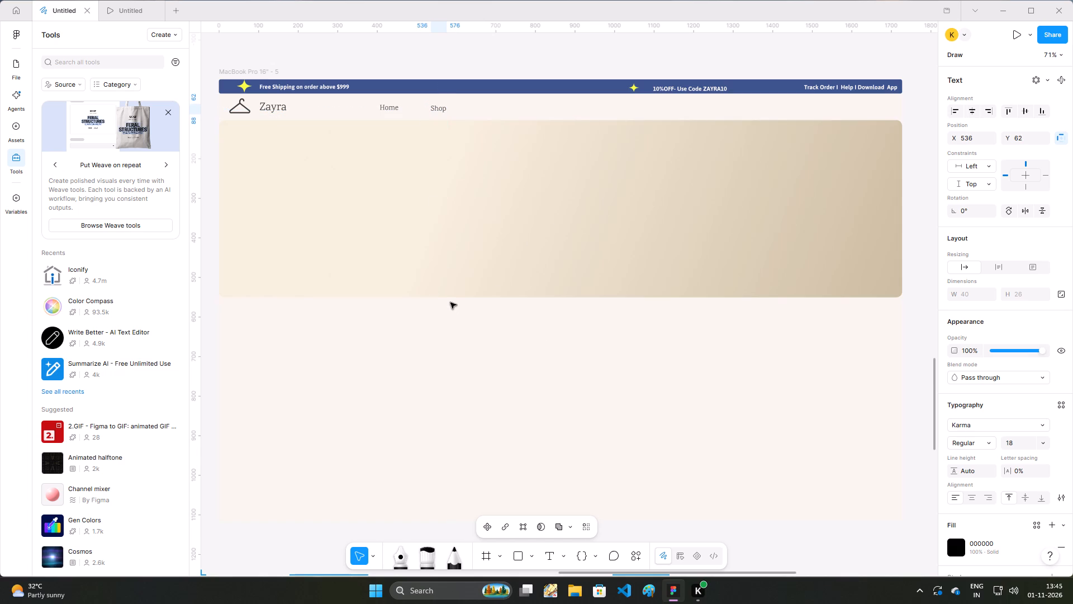
{"action": "left_click", "coordinate": [497, 106]}
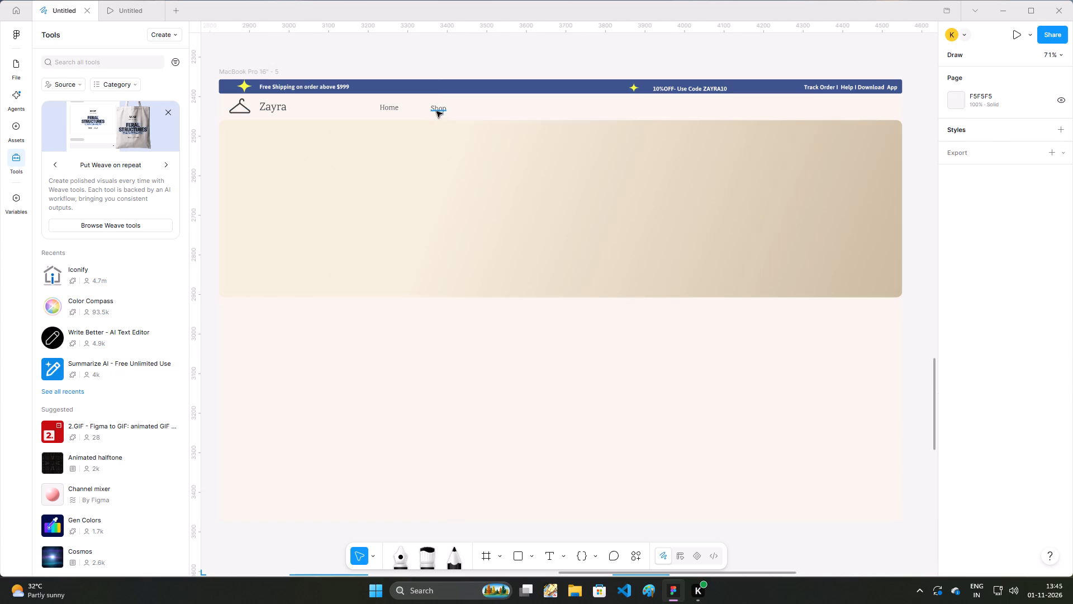
Nudge the Shop text level with and slightly closer to Home, to about X 532, Y 60, and deselect it.
{"action": "left_click", "coordinate": [436, 111]}
{"action": "key", "text": "Up"}
{"action": "key", "text": "Left"}
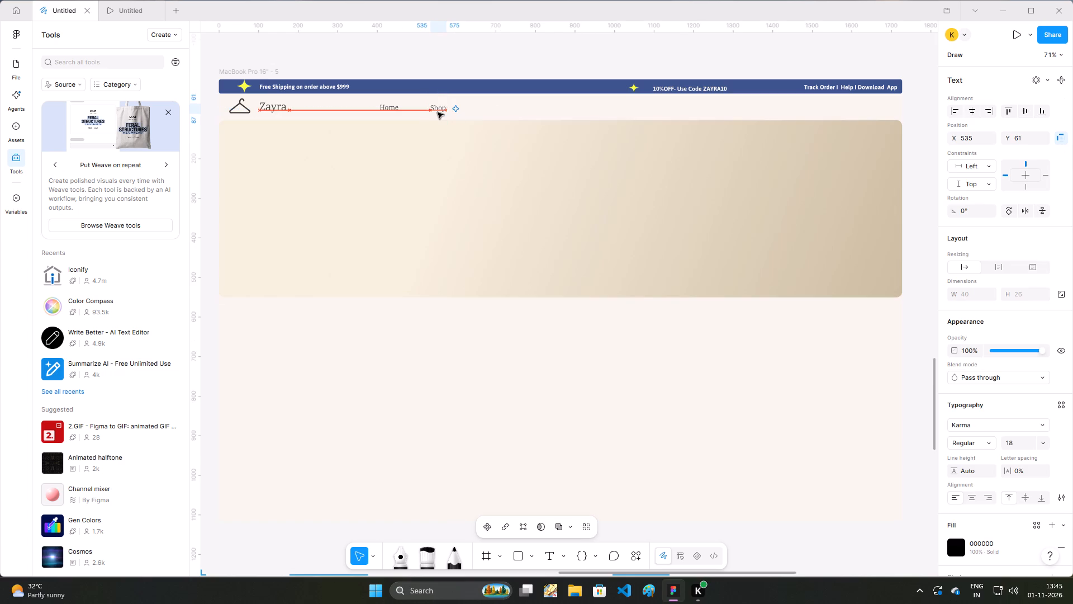
{"action": "key", "text": "Up"}
{"action": "key", "text": "Left"}
{"action": "key", "text": "Left"}
{"action": "key", "text": "Left"}
{"action": "key", "text": "Left"}
{"action": "key", "text": "Right"}
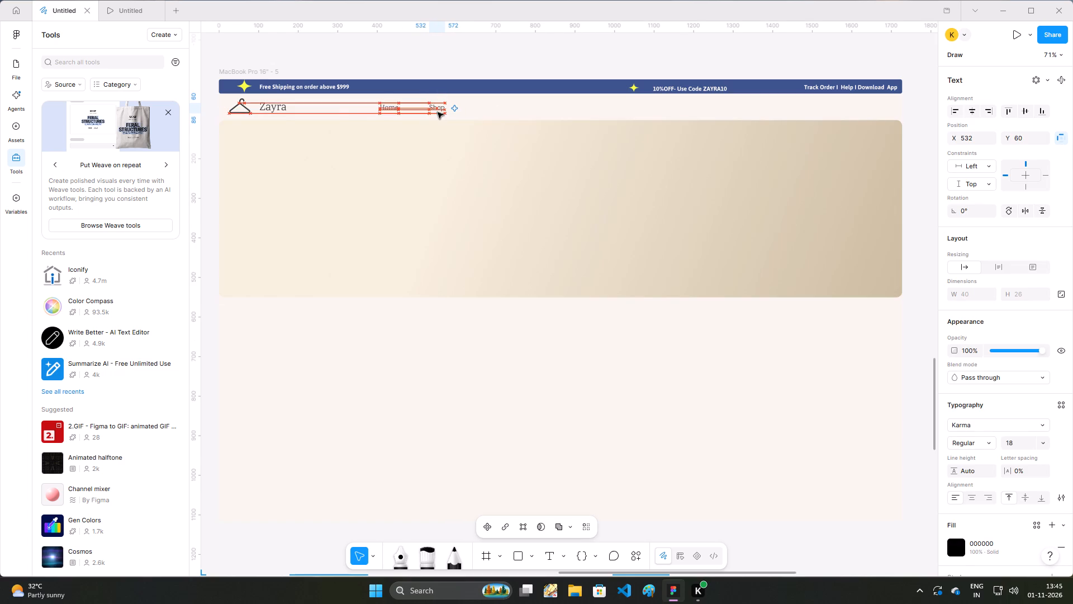
{"action": "key", "text": "Up"}
{"action": "left_click", "coordinate": [507, 108]}
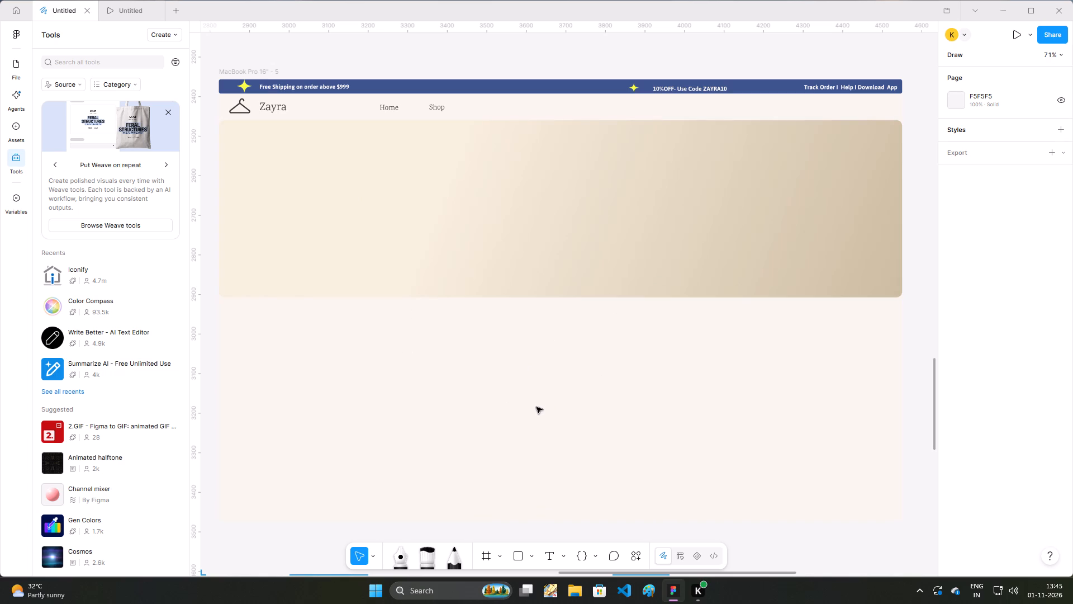
Import the recently used right-pointing arrow icon from Iconify at size 64 onto the banner, at about X 893, Y 107, and close the plugin.
{"action": "left_click", "coordinate": [70, 264]}
{"action": "left_click", "coordinate": [270, 357]}
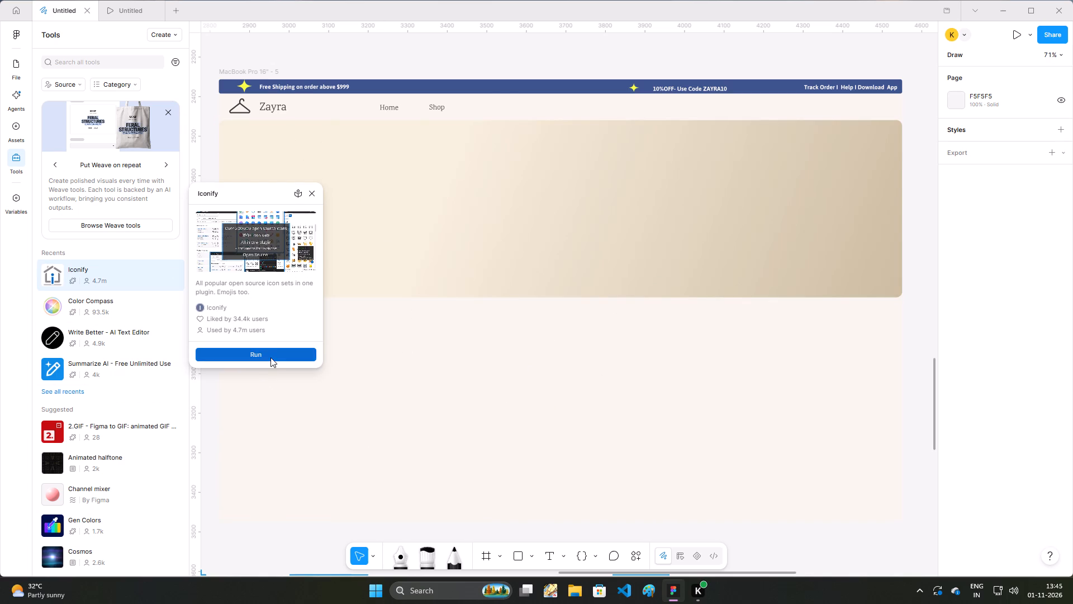
{"action": "left_click", "coordinate": [241, 109]}
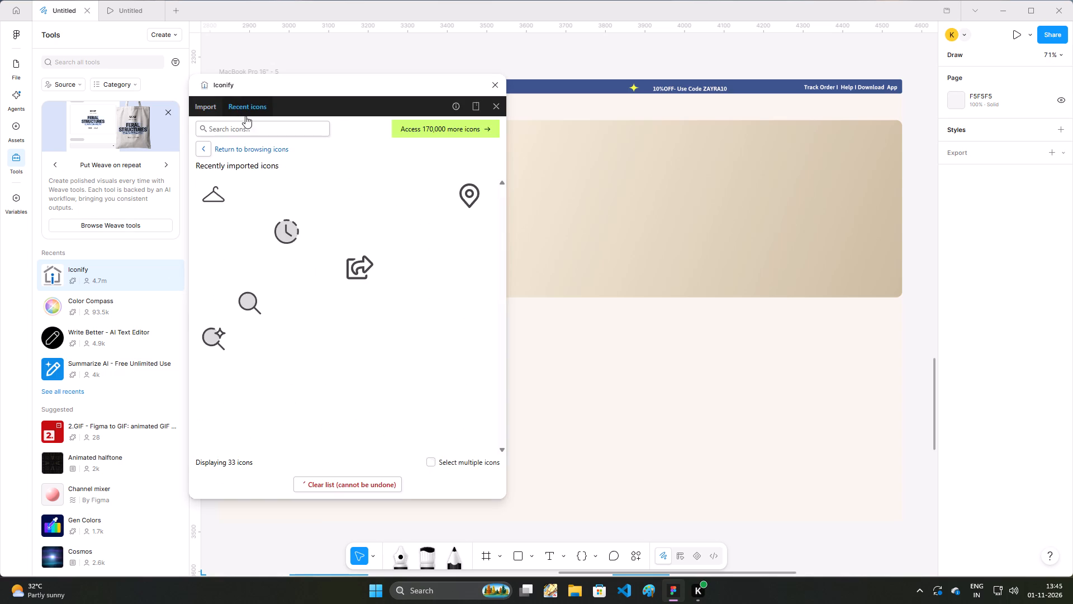
{"action": "left_click", "coordinate": [431, 299]}
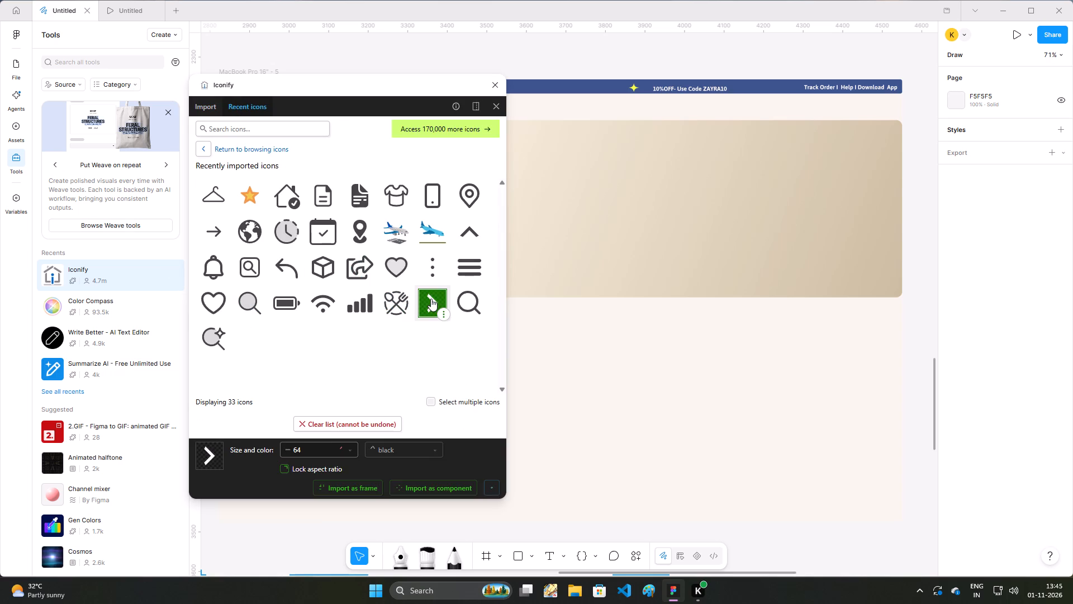
{"action": "left_click_drag", "start_coordinate": [432, 299], "coordinate": [538, 143]}
{"action": "left_click_drag", "start_coordinate": [439, 303], "coordinate": [585, 134]}
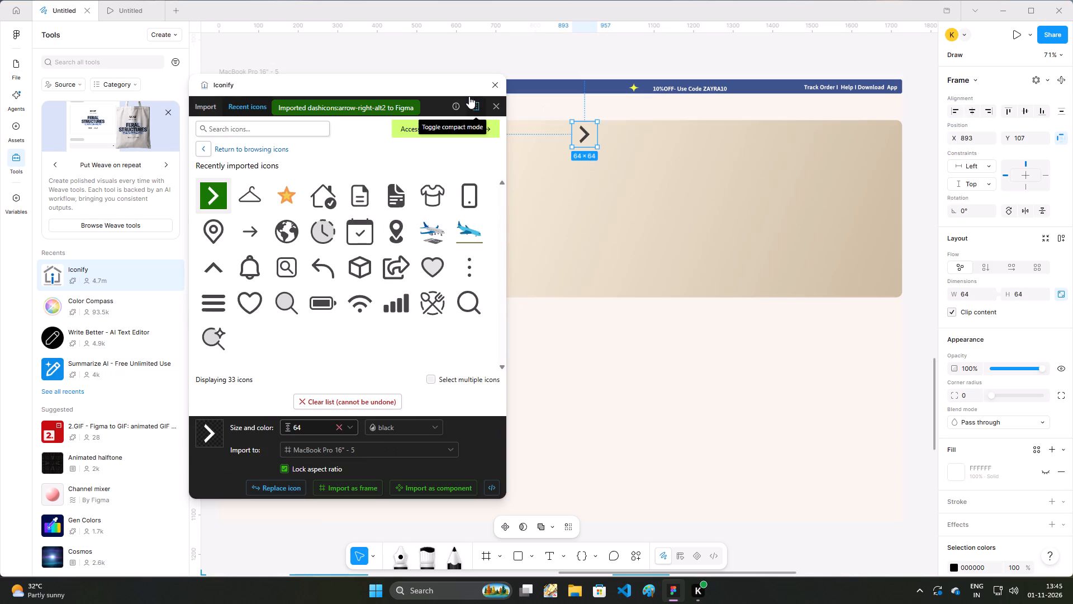
{"action": "left_click", "coordinate": [496, 84]}
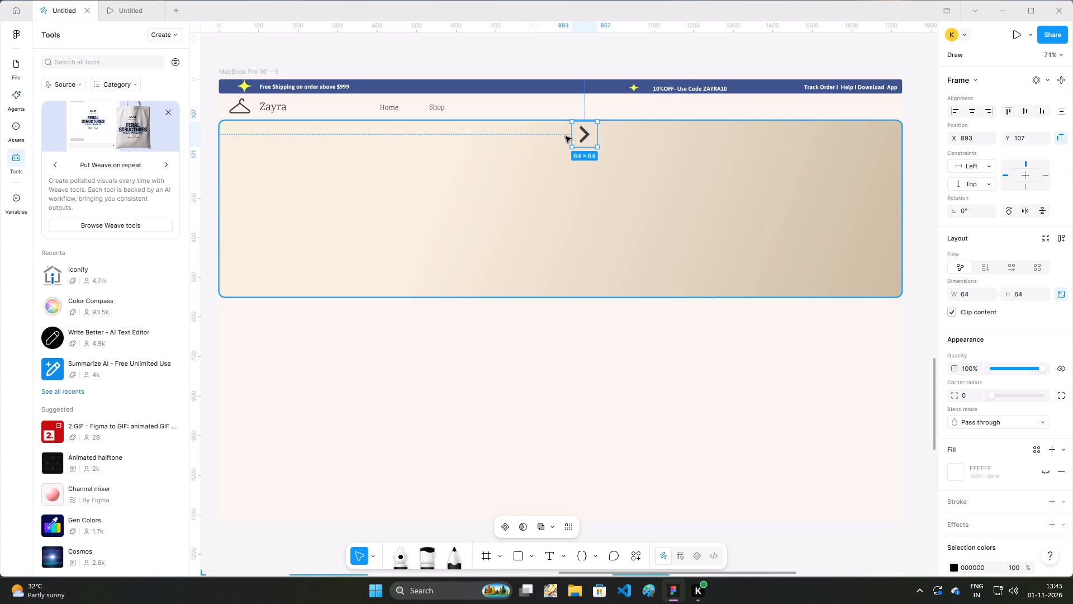
Move the arrow icon from the banner into the header just after Shop, to about X 572, Y 41.
{"action": "left_click_drag", "start_coordinate": [585, 136], "coordinate": [445, 120]}
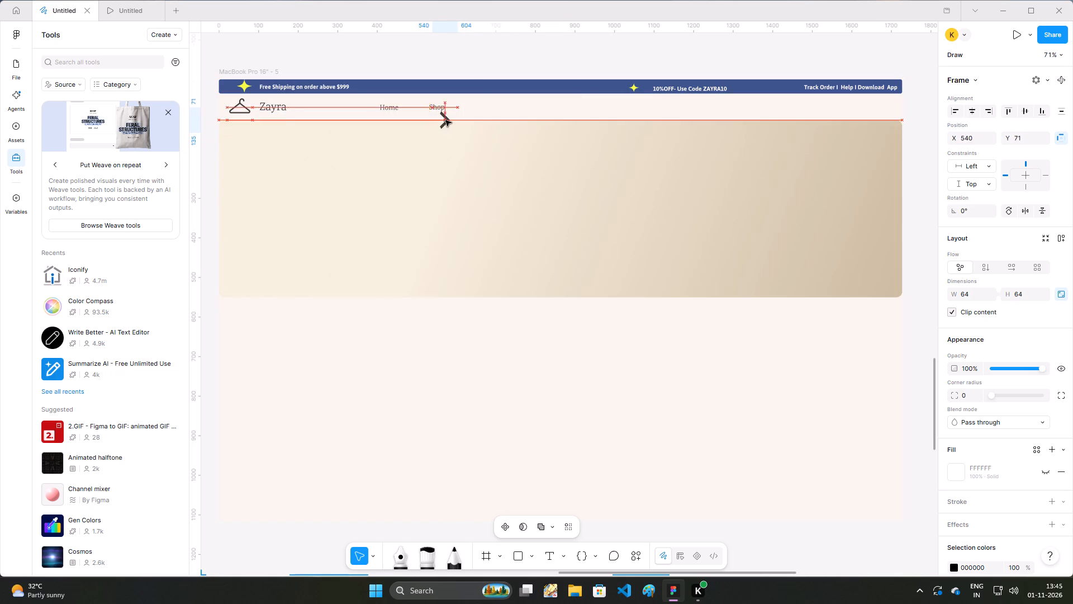
{"action": "left_click_drag", "start_coordinate": [445, 120], "coordinate": [453, 114]}
{"action": "left_click", "coordinate": [453, 114]}
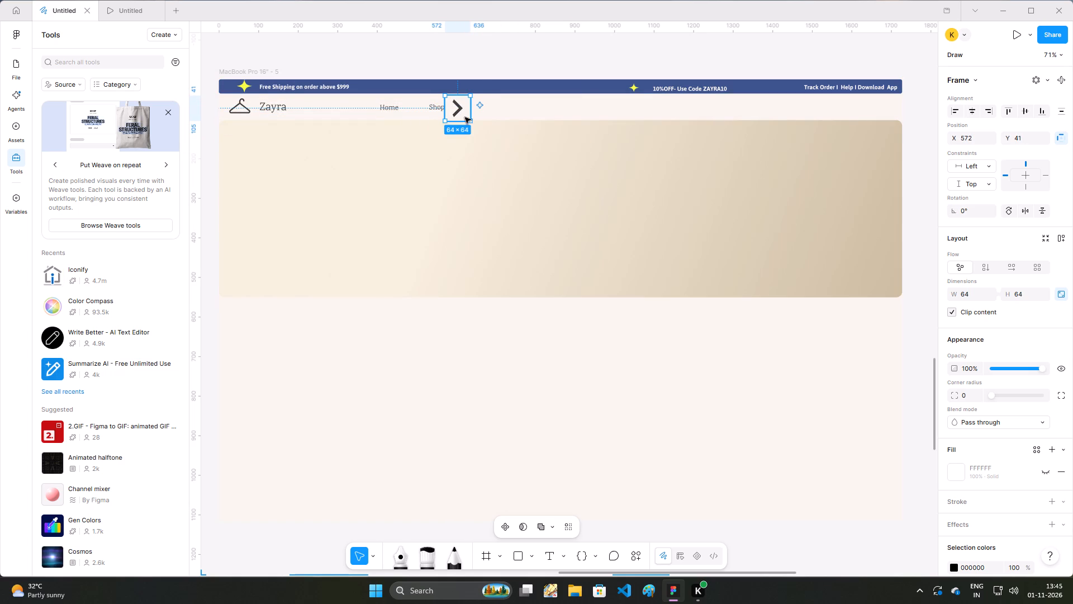
Scale the arrow icon beside Shop down proportionally to about 30 × 30.
{"action": "left_click_drag", "start_coordinate": [469, 120], "coordinate": [466, 115]}
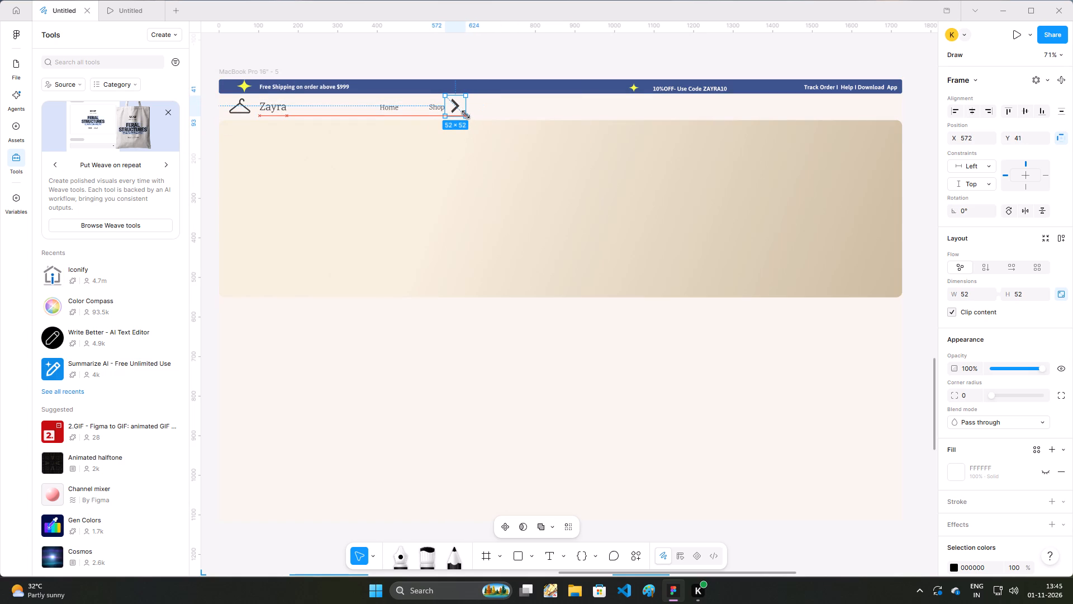
{"action": "left_click_drag", "start_coordinate": [466, 115], "coordinate": [465, 115]}
{"action": "left_click", "coordinate": [464, 114]}
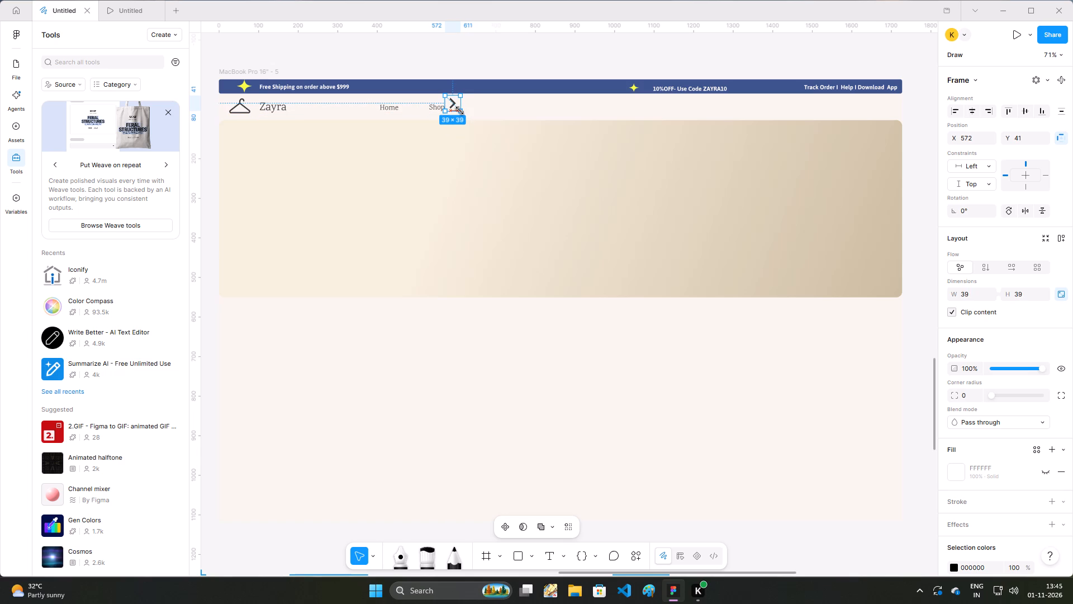
{"action": "left_click_drag", "start_coordinate": [459, 112], "coordinate": [458, 111]}
{"action": "left_click_drag", "start_coordinate": [458, 111], "coordinate": [453, 105]}
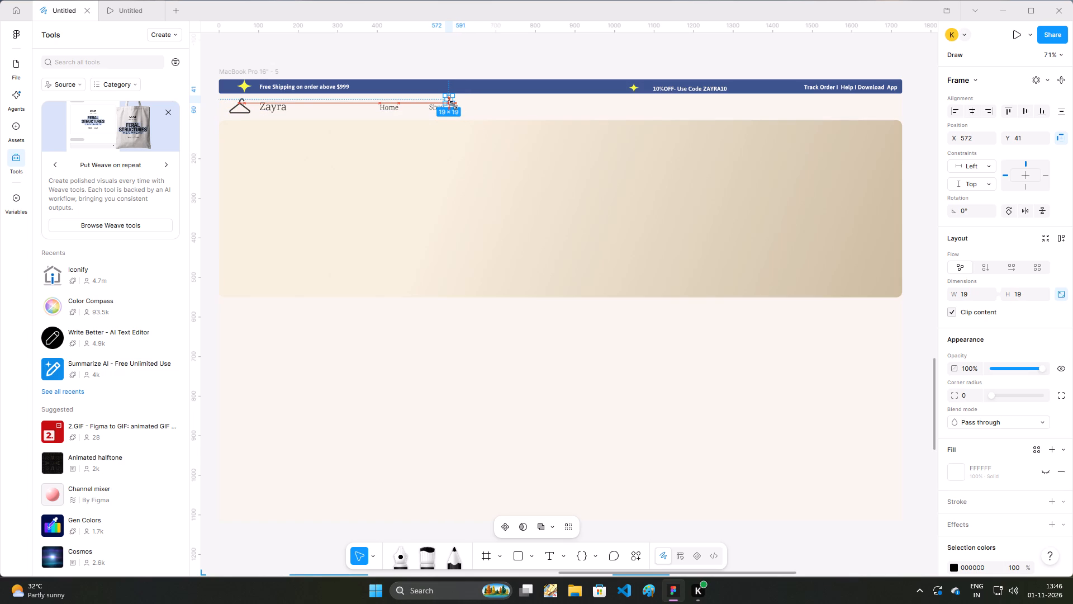
{"action": "left_click_drag", "start_coordinate": [453, 105], "coordinate": [454, 107]}
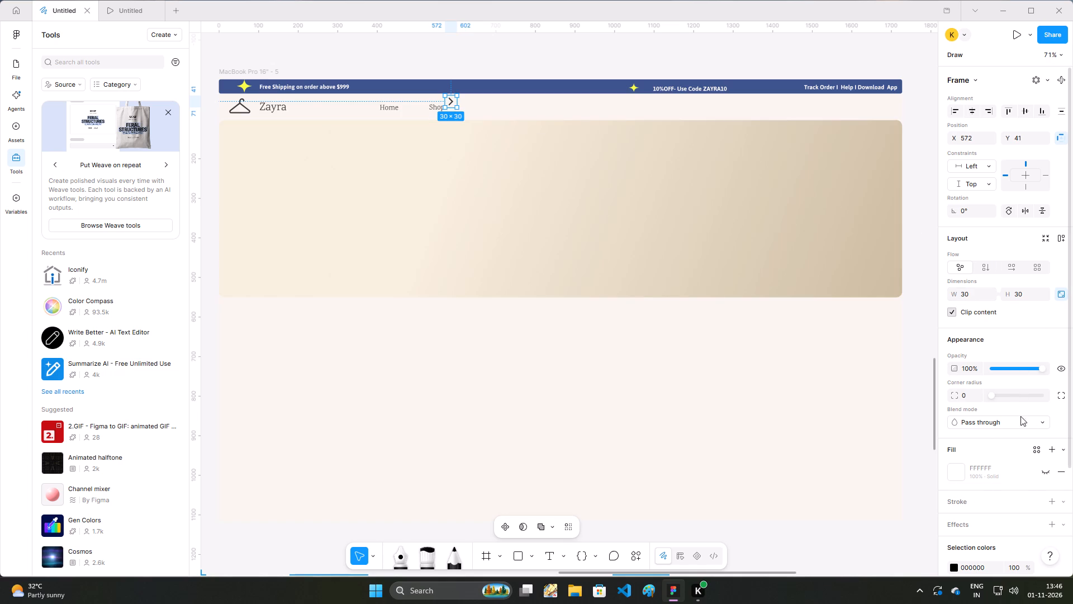
Rotate the arrow icon beside Shop to -90° so that it points down.
{"action": "scroll", "coordinate": [1072, 372], "scroll_direction": "down", "scroll_amount": 3}
{"action": "scroll", "coordinate": [1011, 487], "scroll_direction": "down", "scroll_amount": 4}
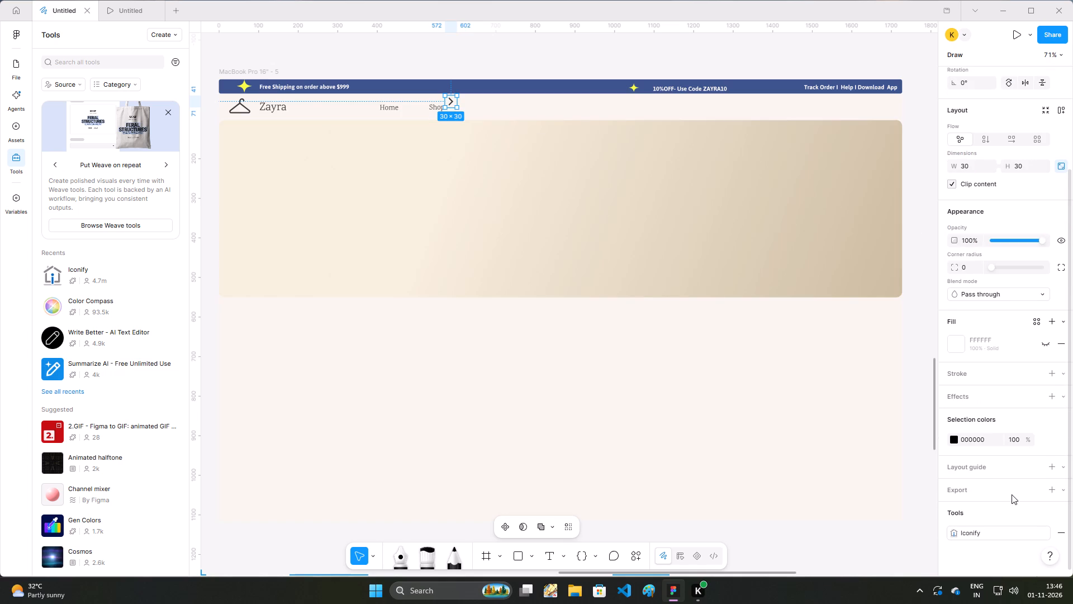
{"action": "scroll", "coordinate": [1014, 493], "scroll_direction": "up", "scroll_amount": 1}
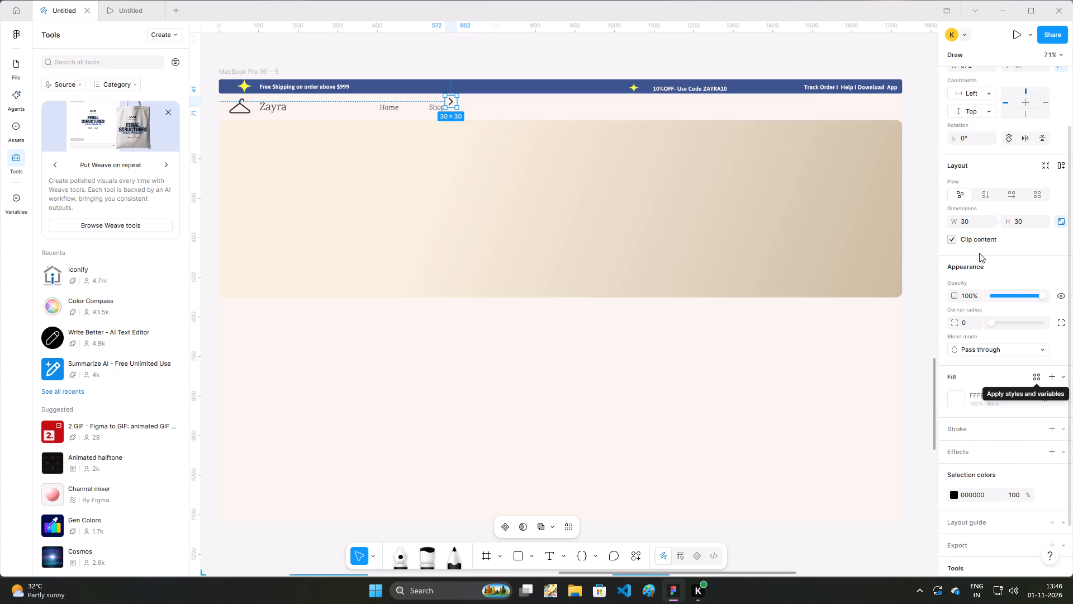
{"action": "scroll", "coordinate": [980, 198], "scroll_direction": "up", "scroll_amount": 1}
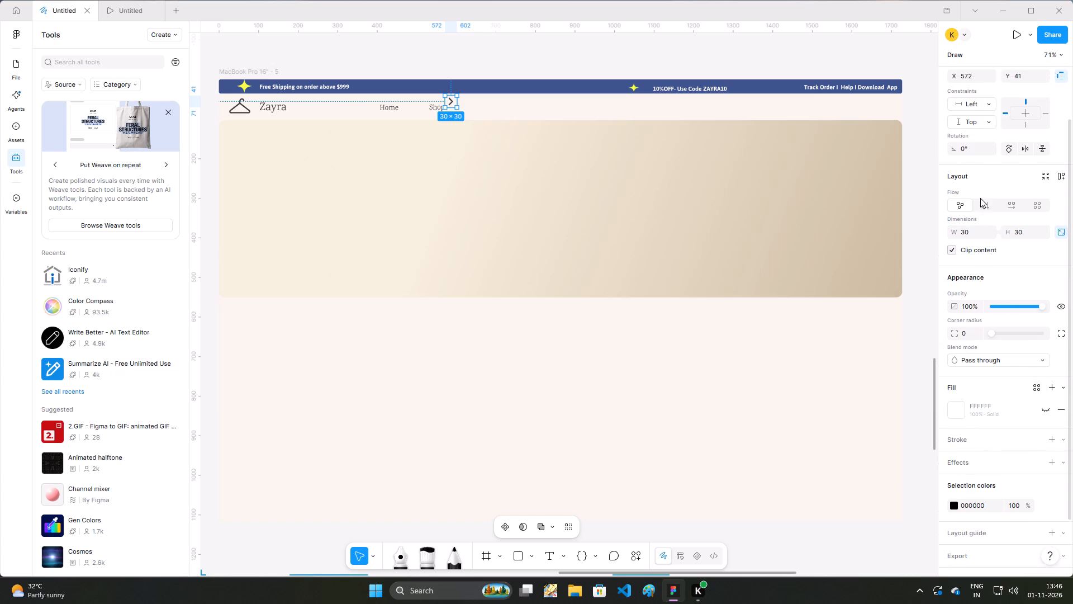
{"action": "left_click", "coordinate": [1014, 196]}
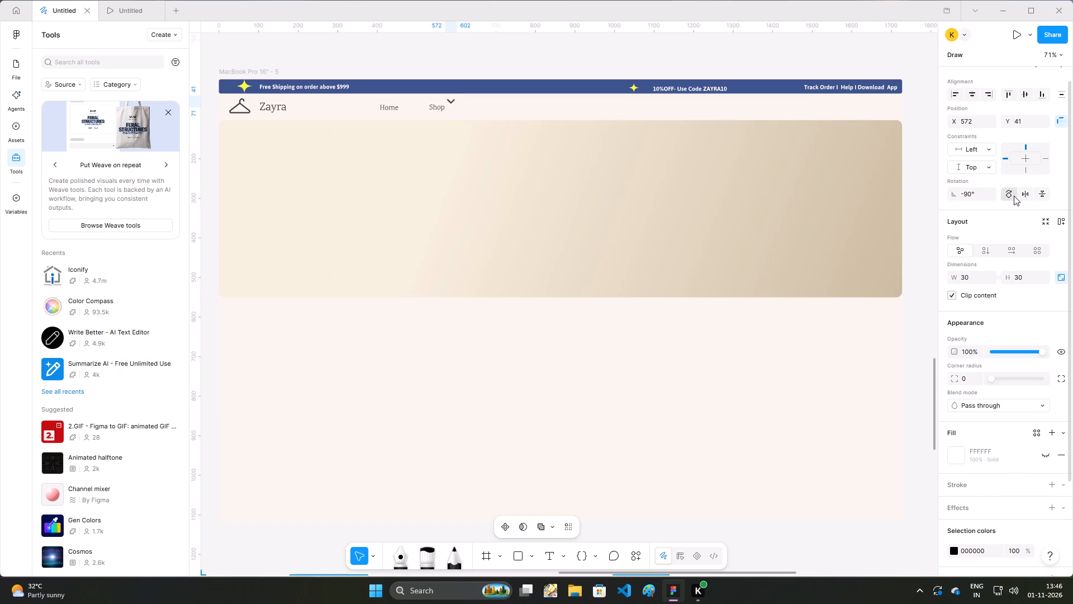
Nudge the arrow icon down level with the Shop text, to Y 58.
{"action": "key", "text": "Down"}
{"action": "key", "text": "Down"}
{"action": "key", "text": "Down"}
{"action": "key", "text": "Down"}
{"action": "key", "text": "Down"}
{"action": "key", "text": "Down"}
{"action": "key", "text": "Down"}
{"action": "key", "text": "Down"}
{"action": "key", "text": "Down"}
{"action": "key", "text": "Down"}
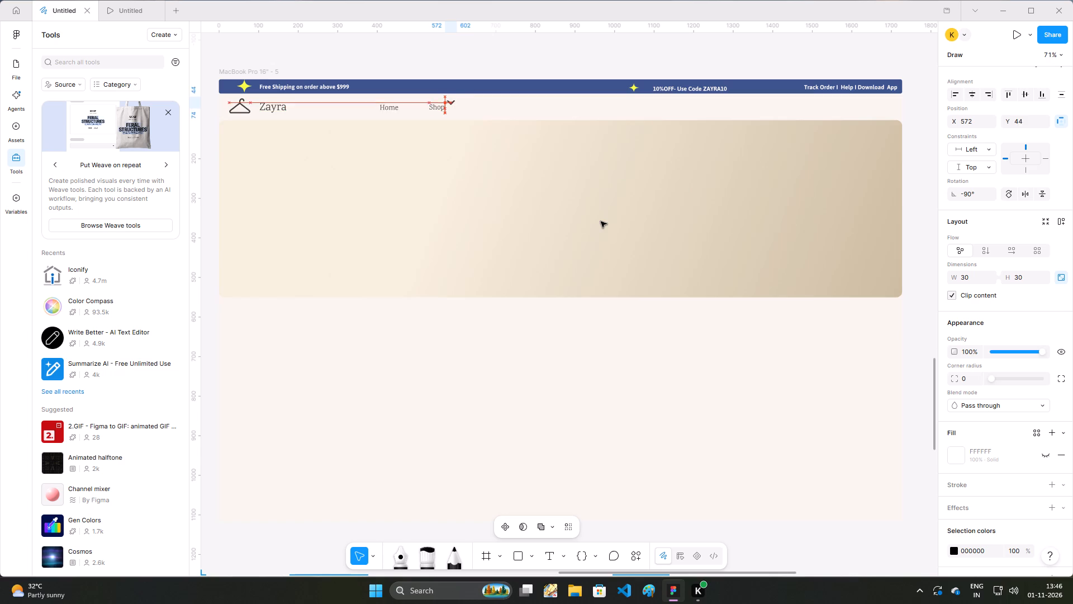
{"action": "key", "text": "Down"}
{"action": "key", "text": "Down"}
{"action": "key", "text": "Down"}
{"action": "key", "text": "Down"}
{"action": "key", "text": "Down"}
{"action": "key", "text": "Down"}
{"action": "key", "text": "Down"}
{"action": "key", "text": "Down"}
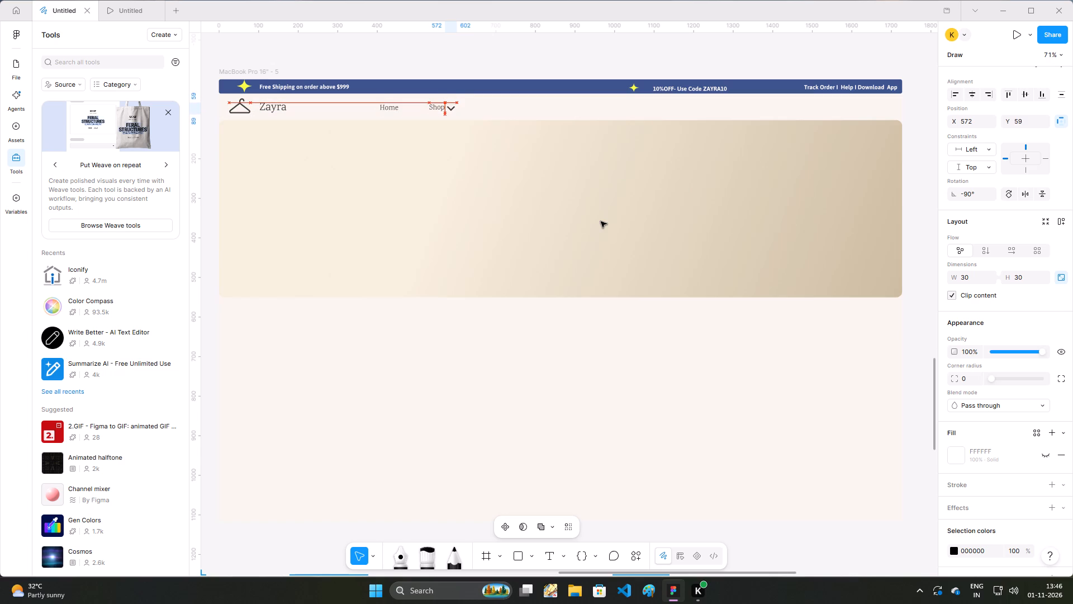
{"action": "key", "text": "Up"}
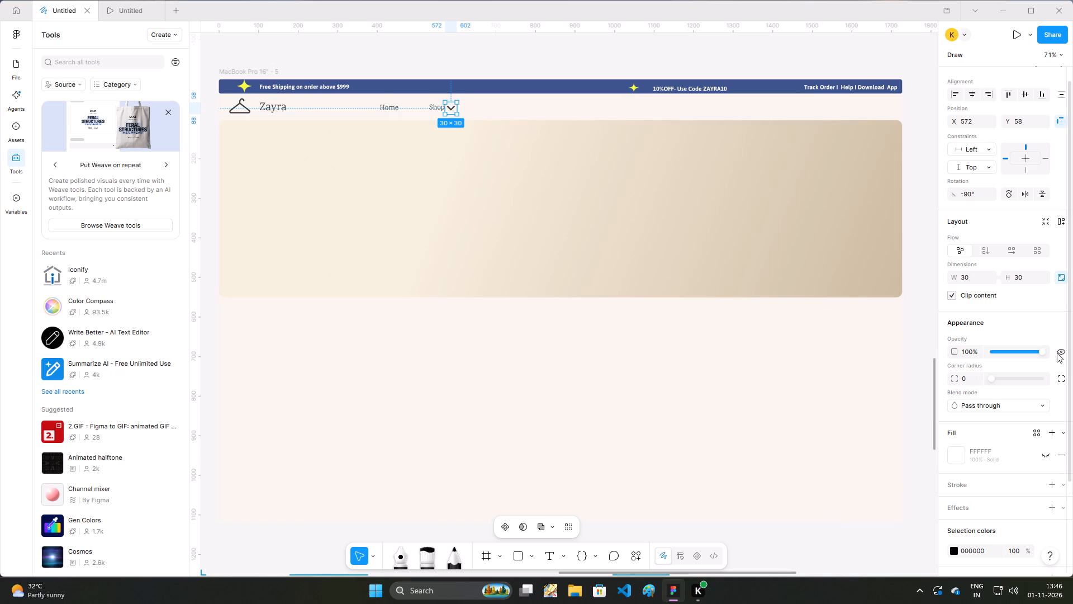
Lower the opacity of the arrow icon beside Shop to about 66%.
{"action": "left_click_drag", "start_coordinate": [1039, 353], "coordinate": [1001, 346]}
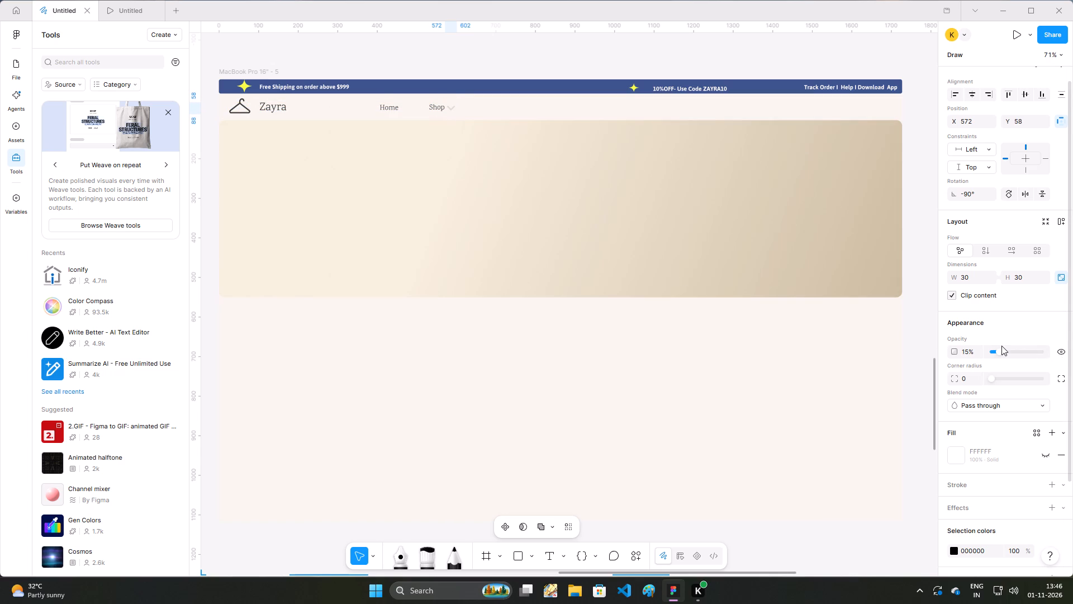
{"action": "left_click_drag", "start_coordinate": [1001, 346], "coordinate": [1019, 346]}
{"action": "left_click_drag", "start_coordinate": [1019, 346], "coordinate": [1025, 345]}
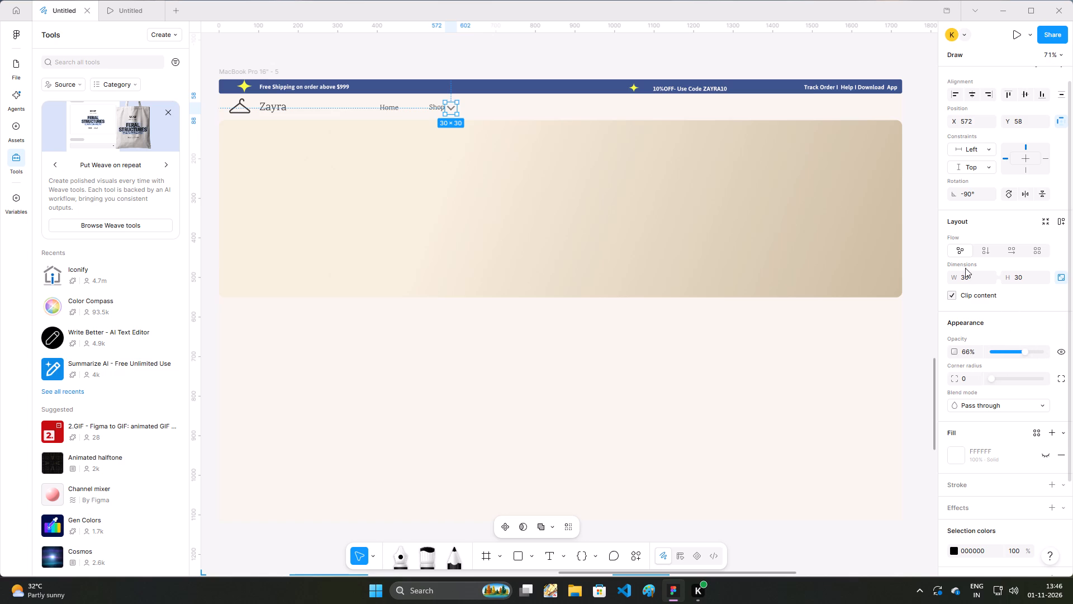
Set the size of the arrow icon beside Shop to 25 × 25.
{"action": "double_click", "coordinate": [970, 277]}
{"action": "type", "text": "25"}
{"action": "key", "text": "Return"}
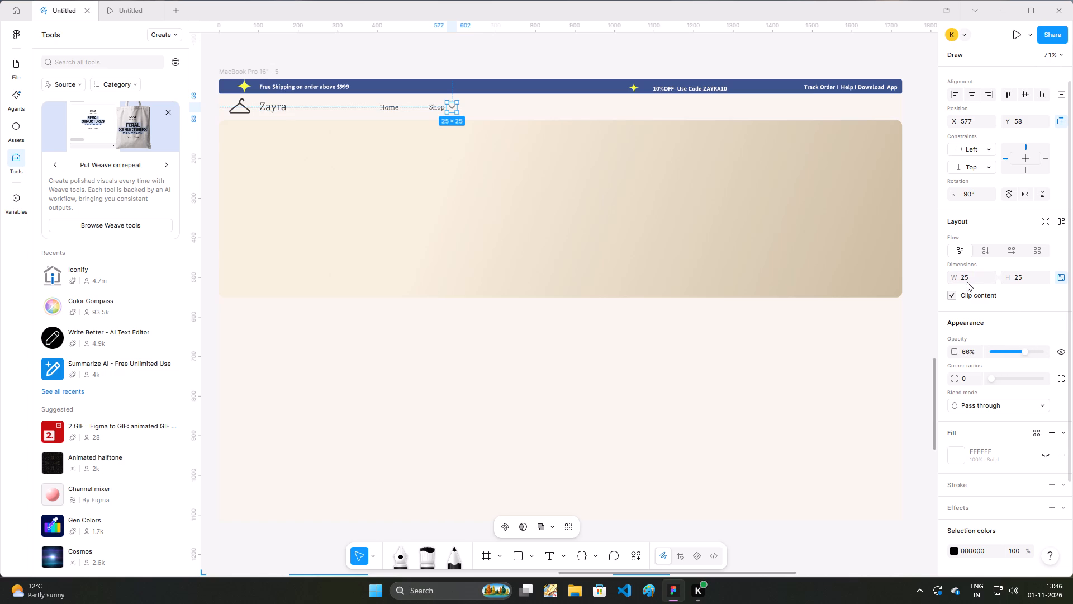
Nudge the arrow icon closer to Shop and slightly lower, to X 572, Y 62, and deselect it.
{"action": "key", "text": "Left"}
{"action": "key", "text": "Left"}
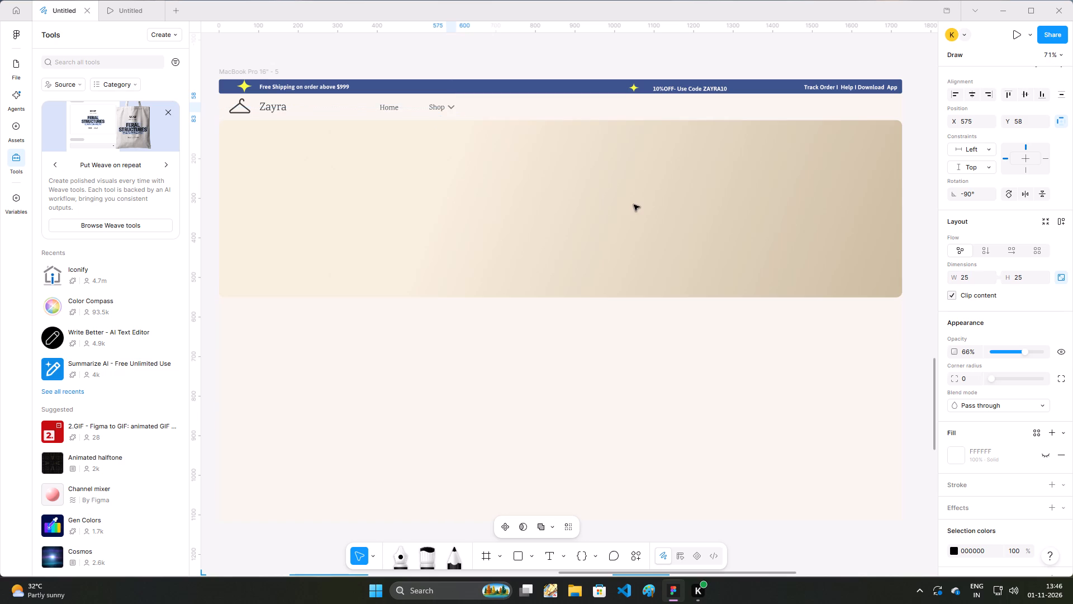
{"action": "key", "text": "Left"}
{"action": "key", "text": "Down"}
{"action": "key", "text": "Down"}
{"action": "key", "text": "Left"}
{"action": "key", "text": "Down"}
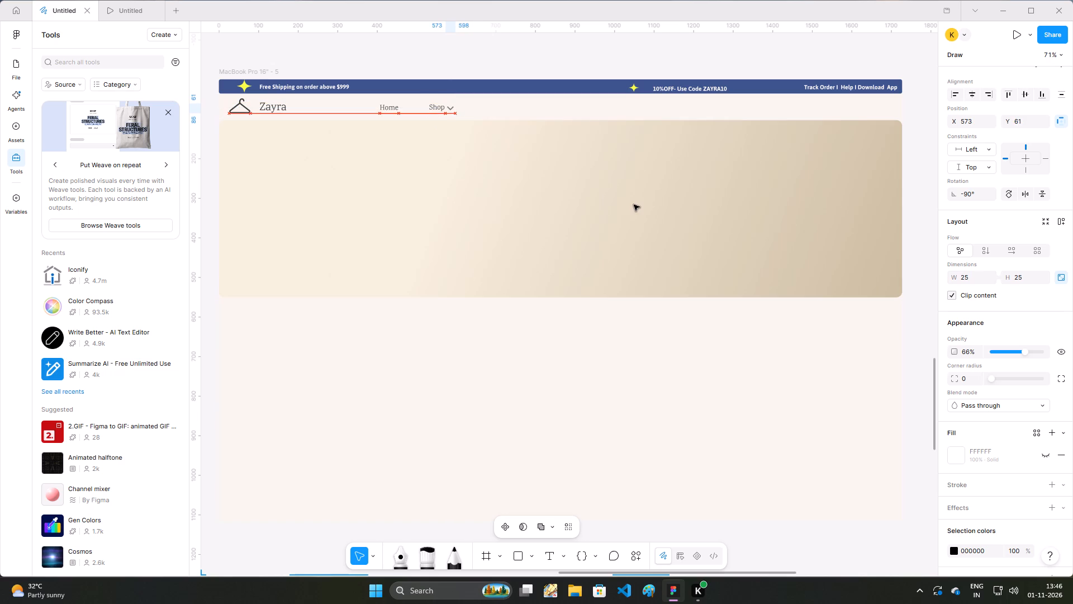
{"action": "key", "text": "Left"}
{"action": "key", "text": "Down"}
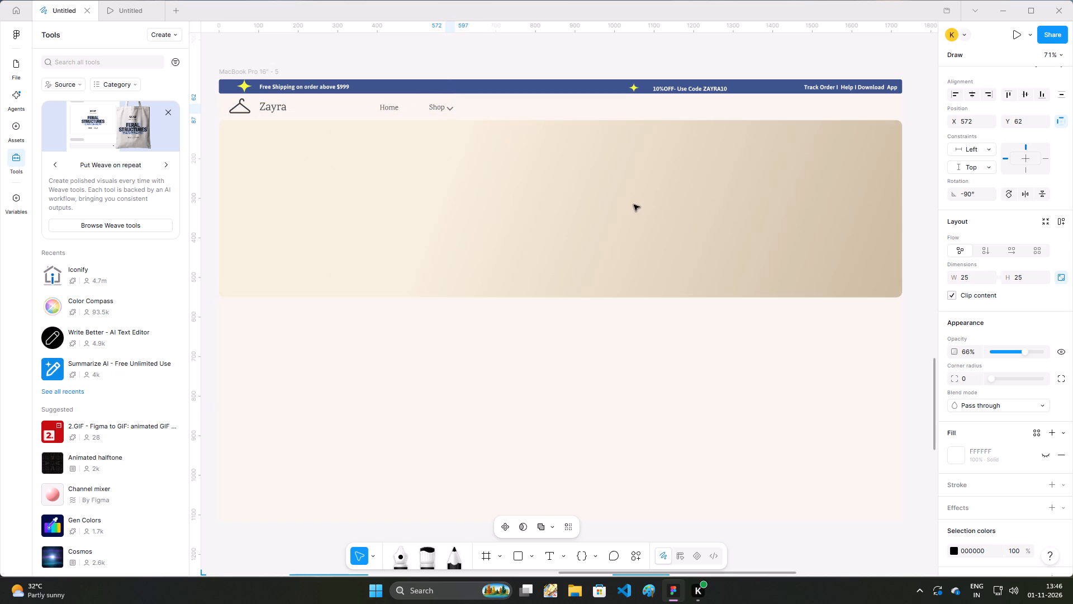
{"action": "left_click", "coordinate": [538, 112]}
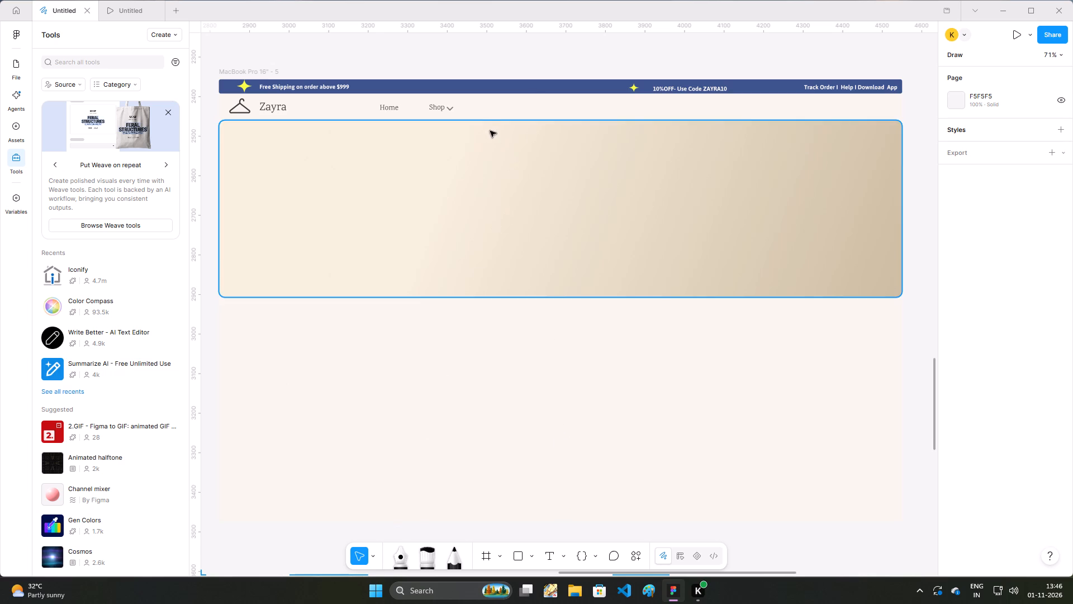
Add the text "Categeories" to the header after the Shop arrow, at about X 656, Y 75.
{"action": "key", "text": "t"}
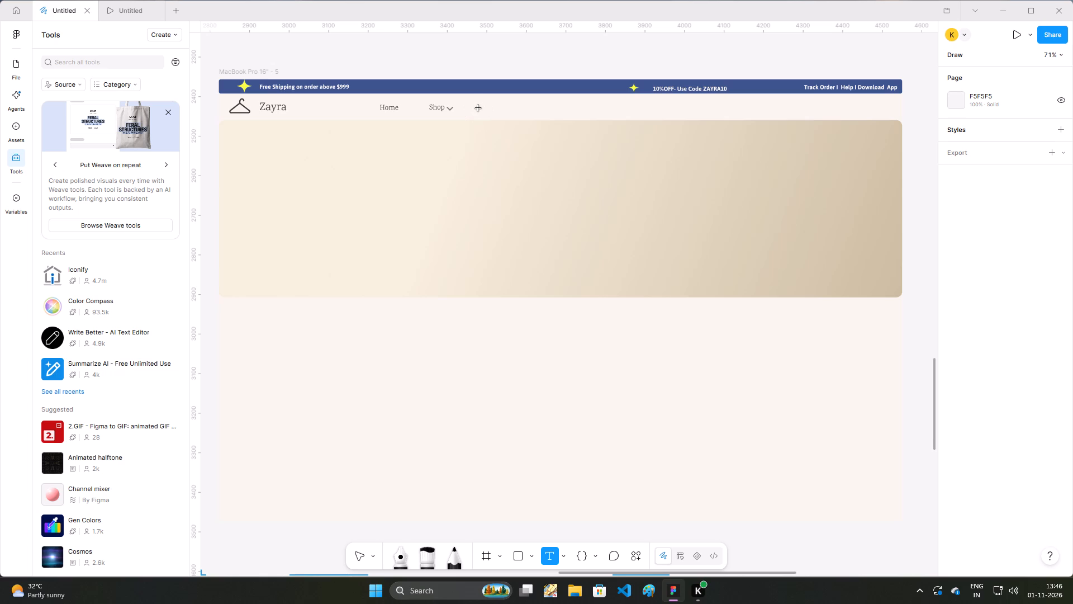
{"action": "left_click", "coordinate": [478, 109]}
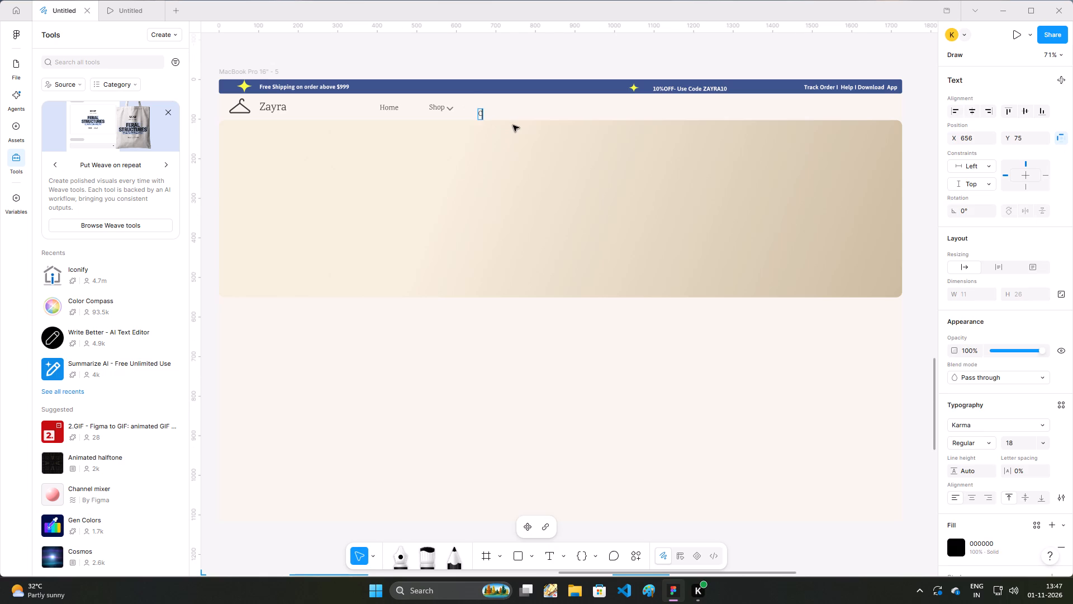
{"action": "key", "text": "a"}
{"action": "type", "text": "te"}
{"action": "key", "text": "g"}
{"action": "key", "text": "e"}
{"action": "key", "text": "o"}
{"action": "type", "text": "ries"}
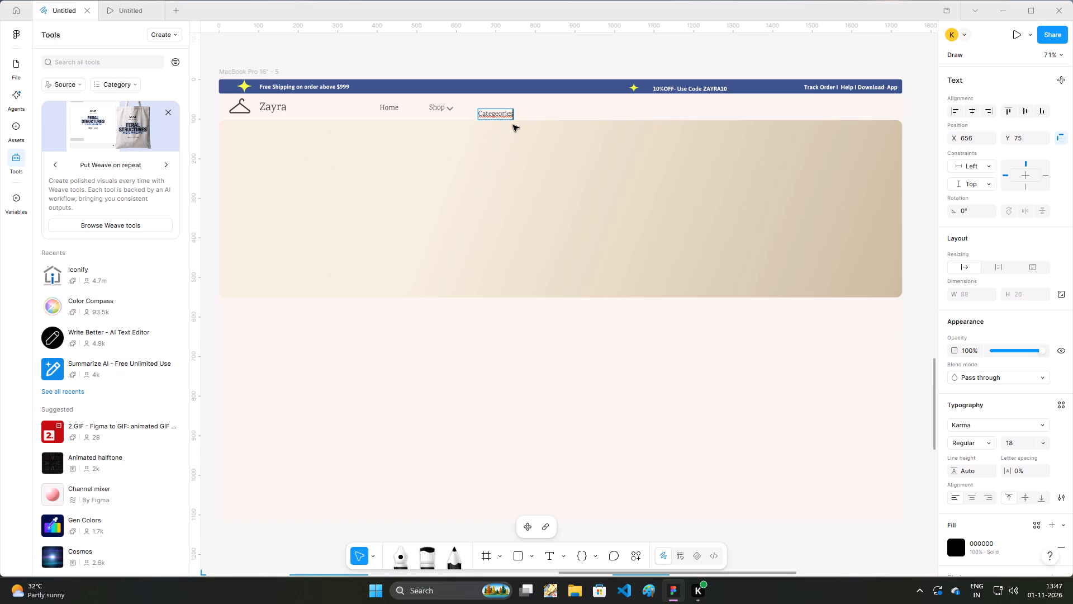
{"action": "left_click", "coordinate": [560, 102]}
Nudge the Categeories text level with Shop and closer to its arrow, to X 647, Y 58, and deselect it.
{"action": "key", "text": "Up"}
{"action": "key", "text": "Up"}
{"action": "key", "text": "Up"}
{"action": "key", "text": "Up"}
{"action": "key", "text": "Up"}
{"action": "key", "text": "Up"}
{"action": "key", "text": "Up"}
{"action": "key", "text": "Up"}
{"action": "key", "text": "Up"}
{"action": "key", "text": "Up"}
{"action": "key", "text": "Up"}
{"action": "key", "text": "Up"}
{"action": "key", "text": "Up"}
{"action": "key", "text": "Up"}
{"action": "key", "text": "Up"}
{"action": "key", "text": "Up"}
{"action": "key", "text": "Up"}
{"action": "key", "text": "Up"}
{"action": "key", "text": "Up"}
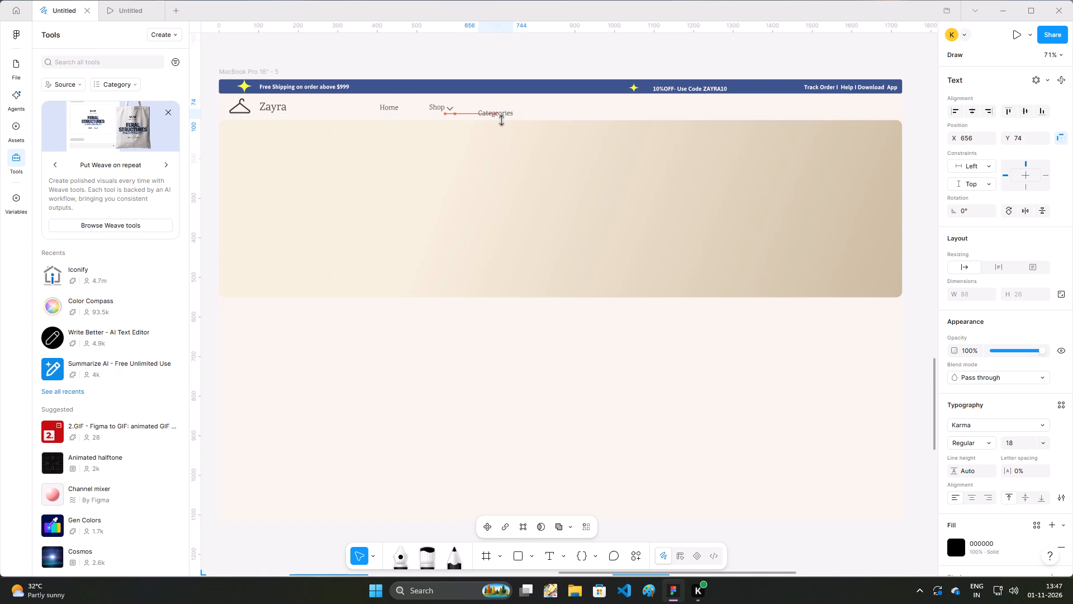
{"action": "key", "text": "Down"}
{"action": "key", "text": "Down"}
{"action": "key", "text": "Down"}
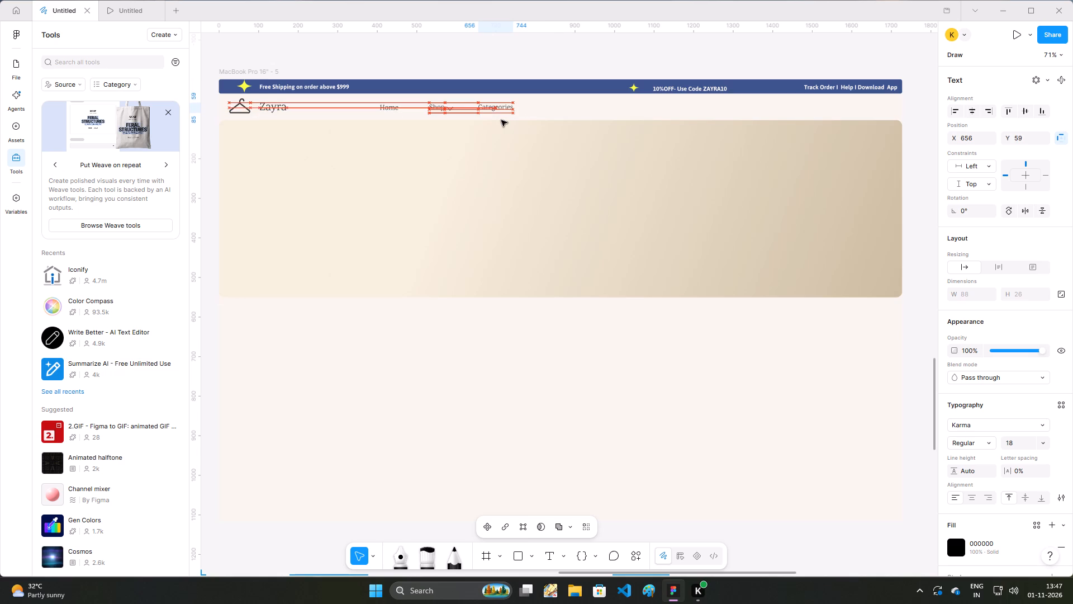
{"action": "key", "text": "Down"}
{"action": "key", "text": "Down"}
{"action": "key", "text": "Up"}
{"action": "key", "text": "Up"}
{"action": "key", "text": "Up"}
{"action": "key", "text": "Up"}
{"action": "key", "text": "Left"}
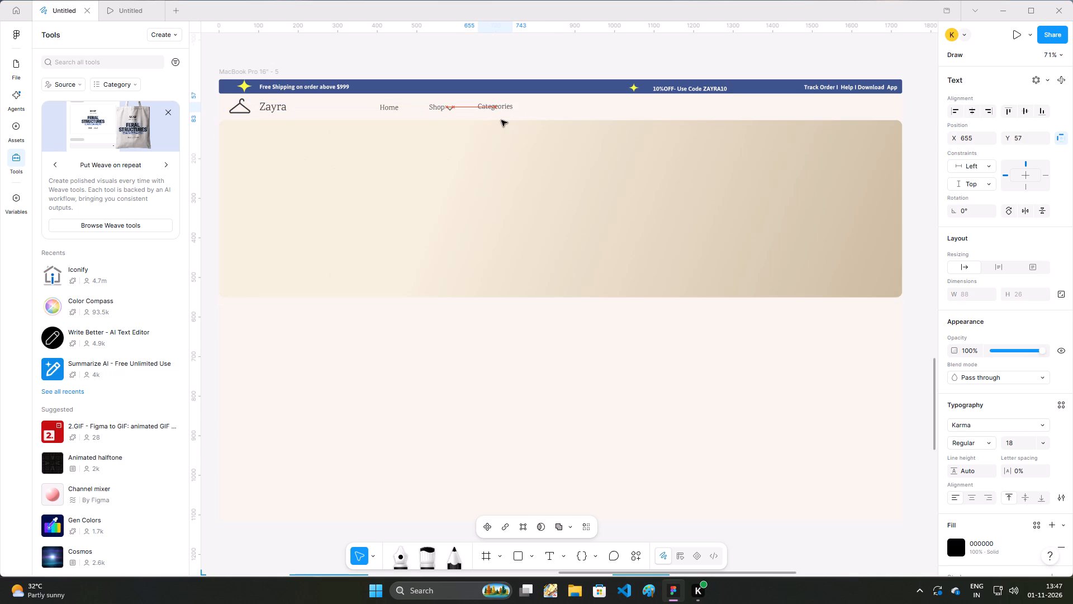
{"action": "key", "text": "Left"}
{"action": "key", "text": "Left"}
{"action": "key", "text": "Left"}
{"action": "key", "text": "Left"}
{"action": "key", "text": "Left"}
{"action": "key", "text": "Left"}
{"action": "key", "text": "Left"}
{"action": "key", "text": "Left"}
{"action": "key", "text": "Down"}
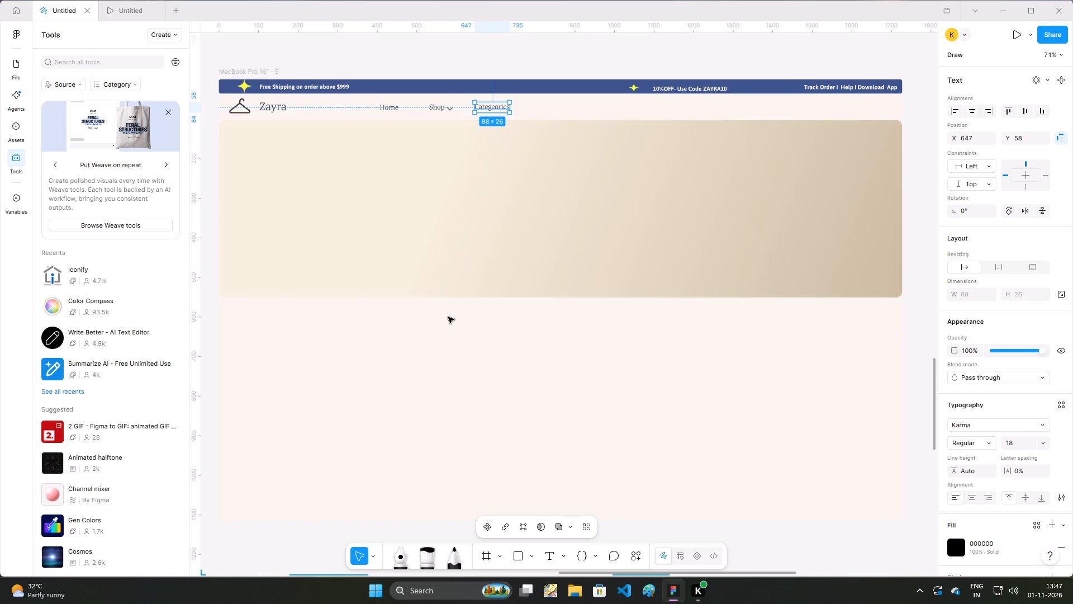
{"action": "left_click_drag", "start_coordinate": [448, 317], "coordinate": [446, 294]}
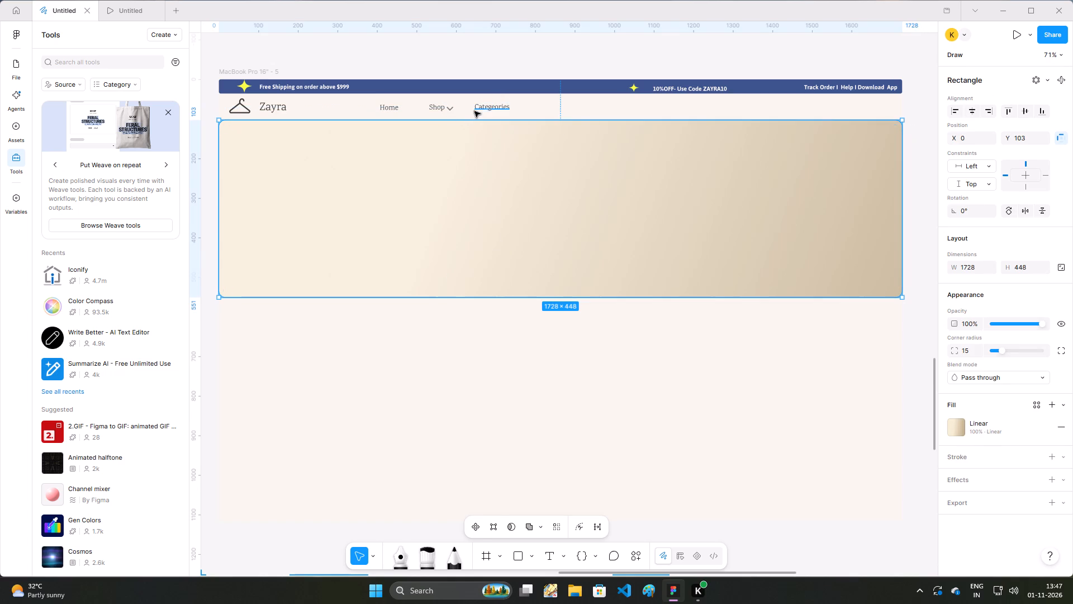
Nudge the Categeories text slightly lower in the header, to Y 60.
{"action": "left_click", "coordinate": [485, 105]}
{"action": "key", "text": "Down"}
{"action": "key", "text": "Down"}
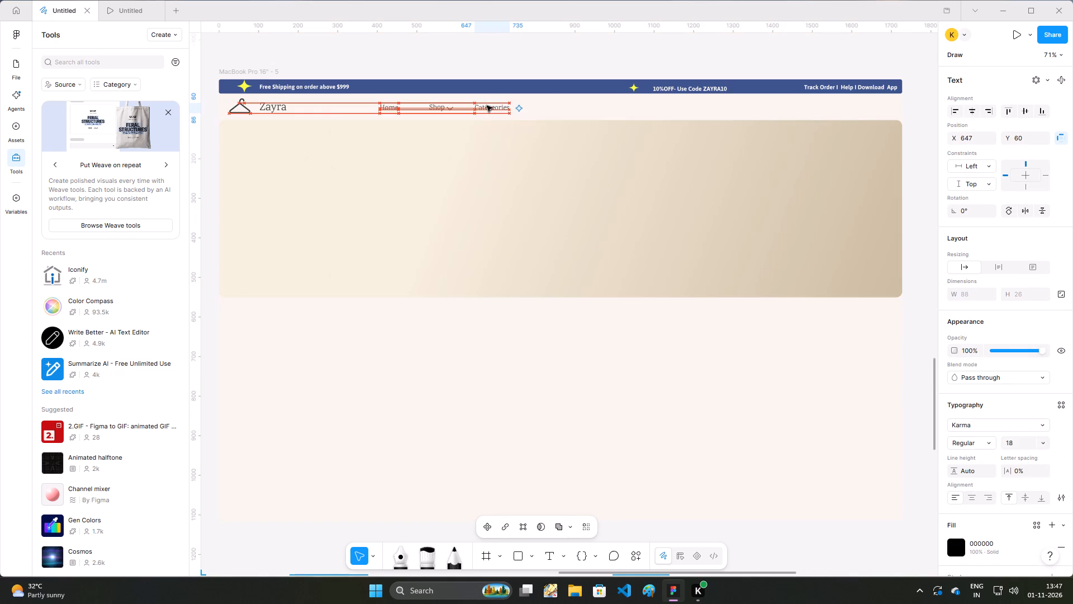
Duplicate the Shop arrow icon, place the copy right after Categeories at about X 735, Y 62, and deselect it.
{"action": "left_click", "coordinate": [451, 110]}
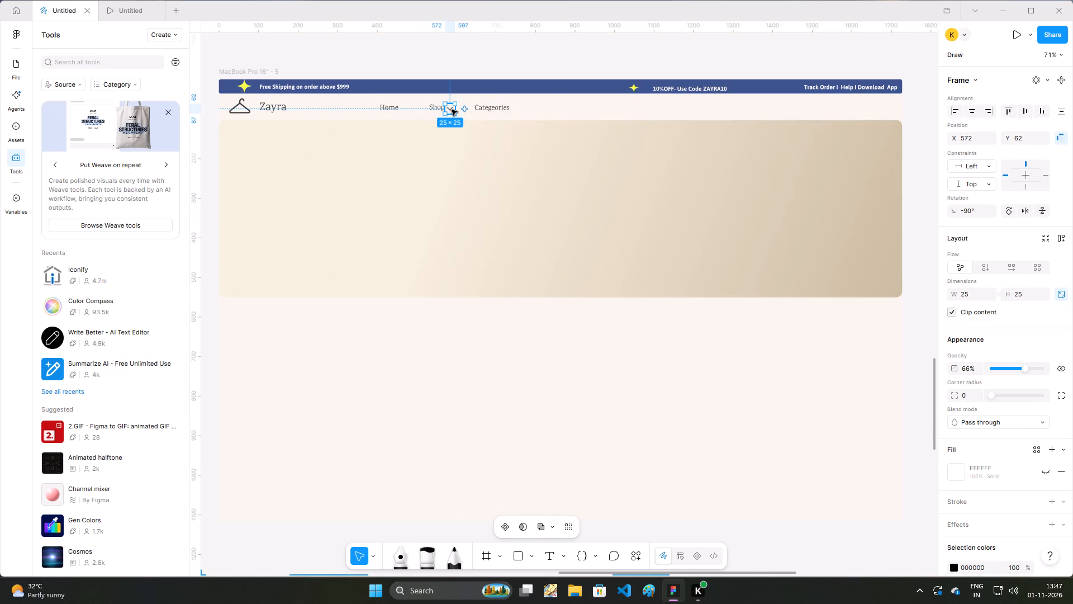
{"action": "key", "text": "ctrl+d"}
{"action": "left_click_drag", "start_coordinate": [452, 110], "coordinate": [522, 107]}
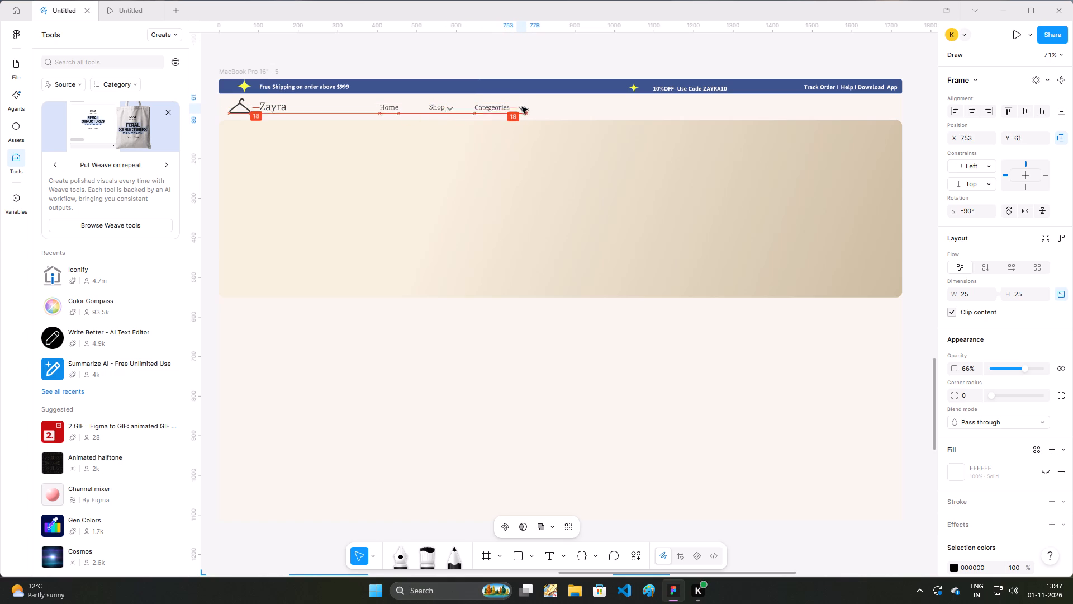
{"action": "left_click_drag", "start_coordinate": [522, 107], "coordinate": [515, 110]}
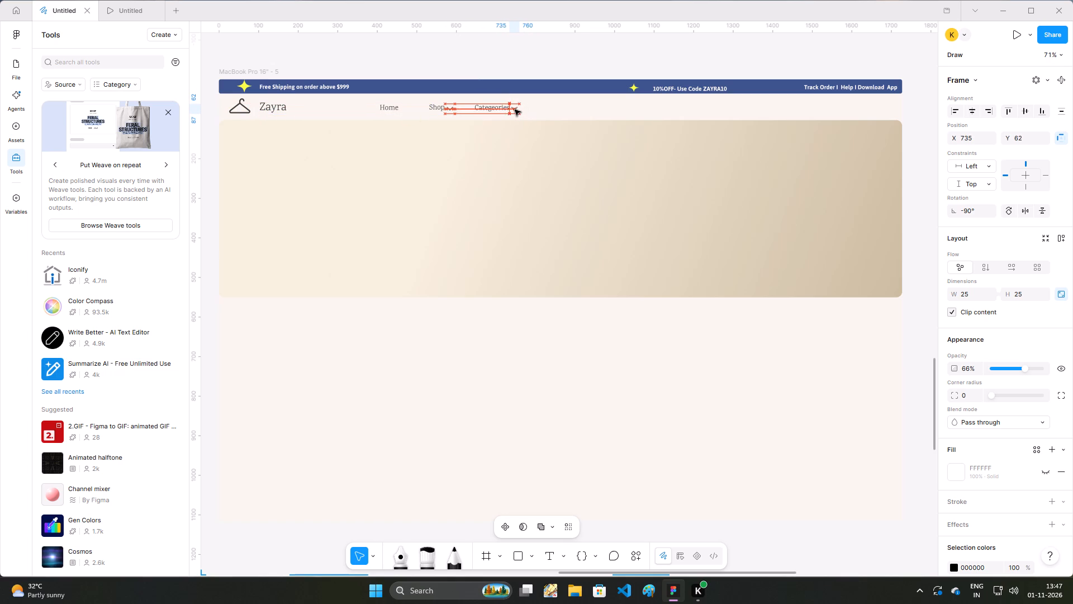
{"action": "left_click_drag", "start_coordinate": [515, 110], "coordinate": [515, 109]}
{"action": "left_click", "coordinate": [585, 108]}
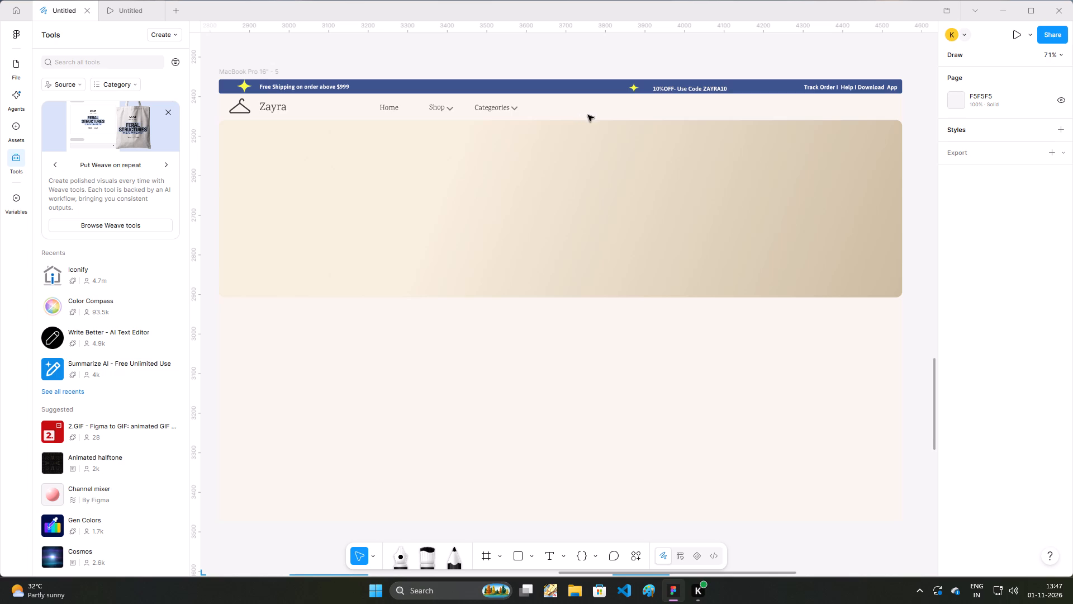
Add the text "About" to the header after the Categeories arrow, at about X 800, Y 71.
{"action": "key", "text": "t"}
{"action": "left_click", "coordinate": [535, 107]}
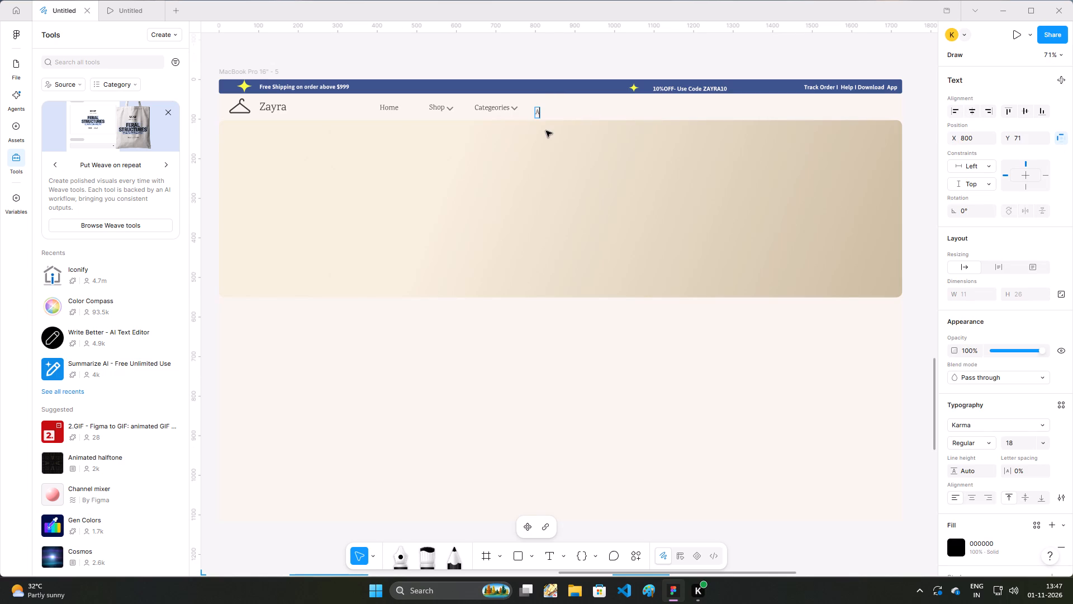
{"action": "key", "text": "b"}
{"action": "type", "text": "op"}
{"action": "key", "text": "BackSpace"}
{"action": "type", "text": "ut"}
{"action": "key", "text": "space"}
{"action": "left_click", "coordinate": [604, 115]}
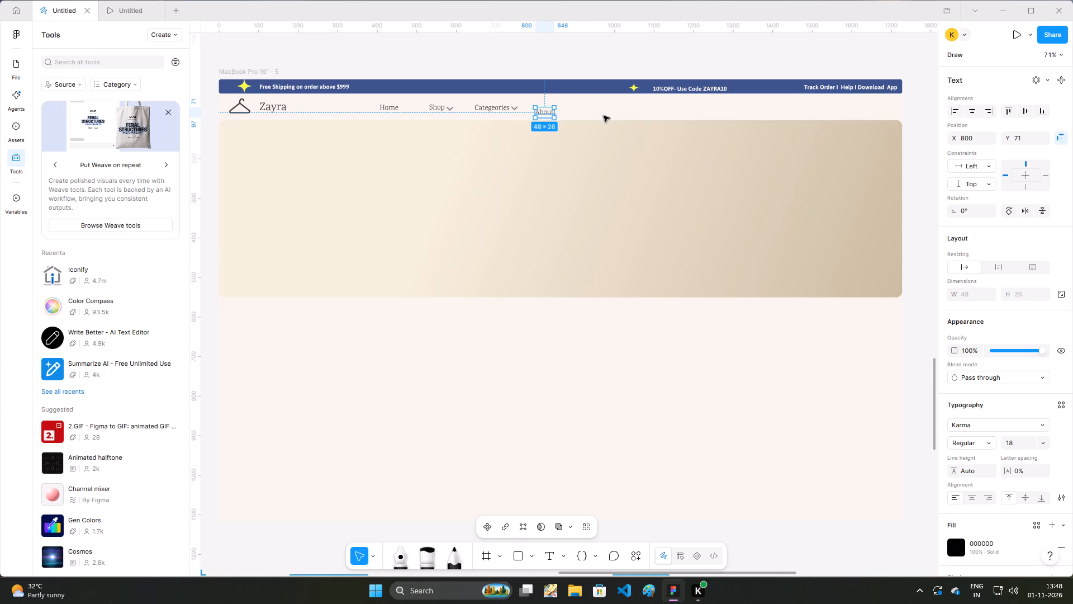
Nudge the About text up level with the other navigation items, to Y 61, and deselect it.
{"action": "key", "text": "Up"}
{"action": "key", "text": "Up"}
{"action": "key", "text": "Up"}
{"action": "key", "text": "Up"}
{"action": "key", "text": "Up"}
{"action": "key", "text": "Up"}
{"action": "key", "text": "Up"}
{"action": "key", "text": "Up"}
{"action": "key", "text": "Up"}
{"action": "key", "text": "Up"}
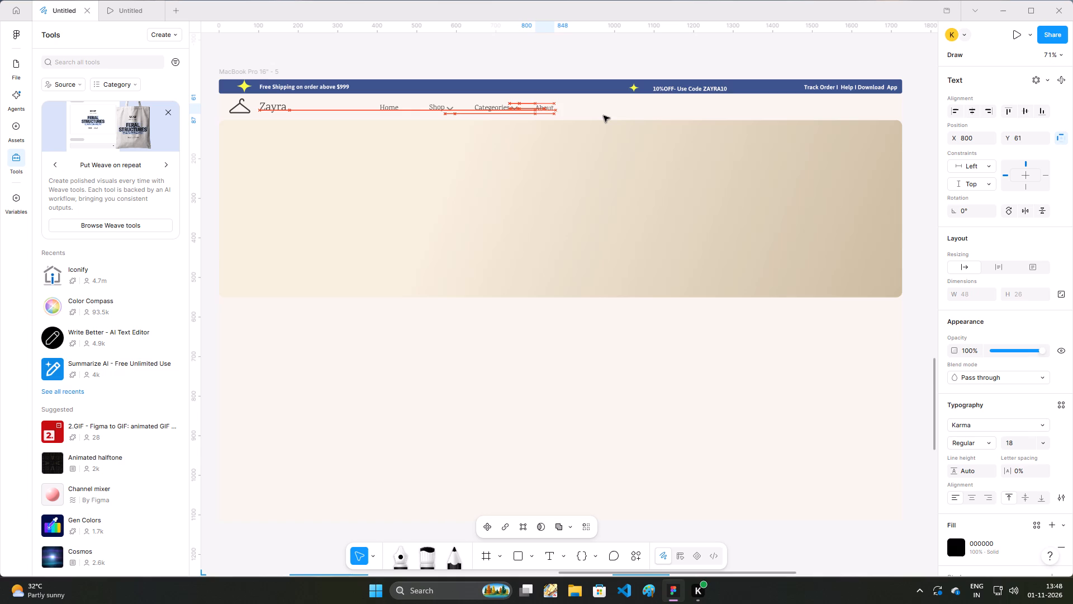
{"action": "key", "text": "Up"}
{"action": "key", "text": "Down"}
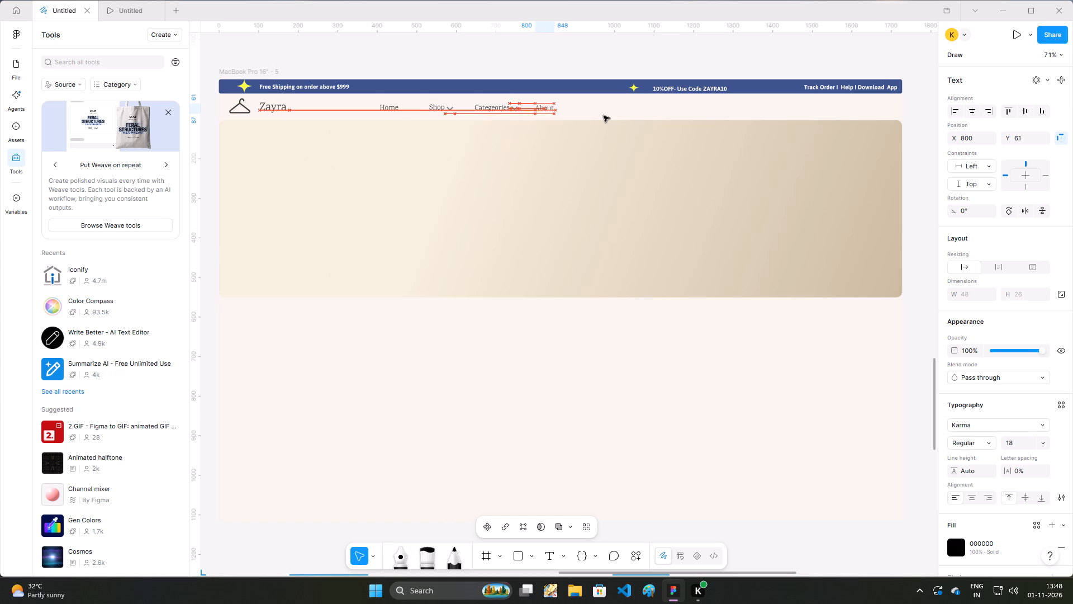
{"action": "left_click", "coordinate": [596, 110]}
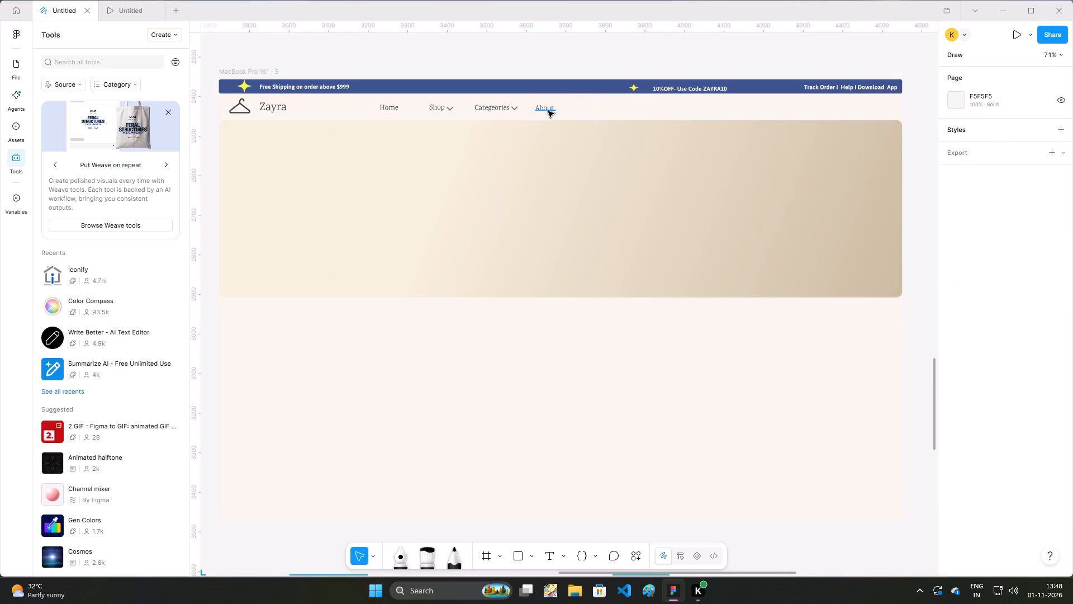
Add the text "Contract" to the header after About, at about X 908, Y 60.
{"action": "key", "text": "t"}
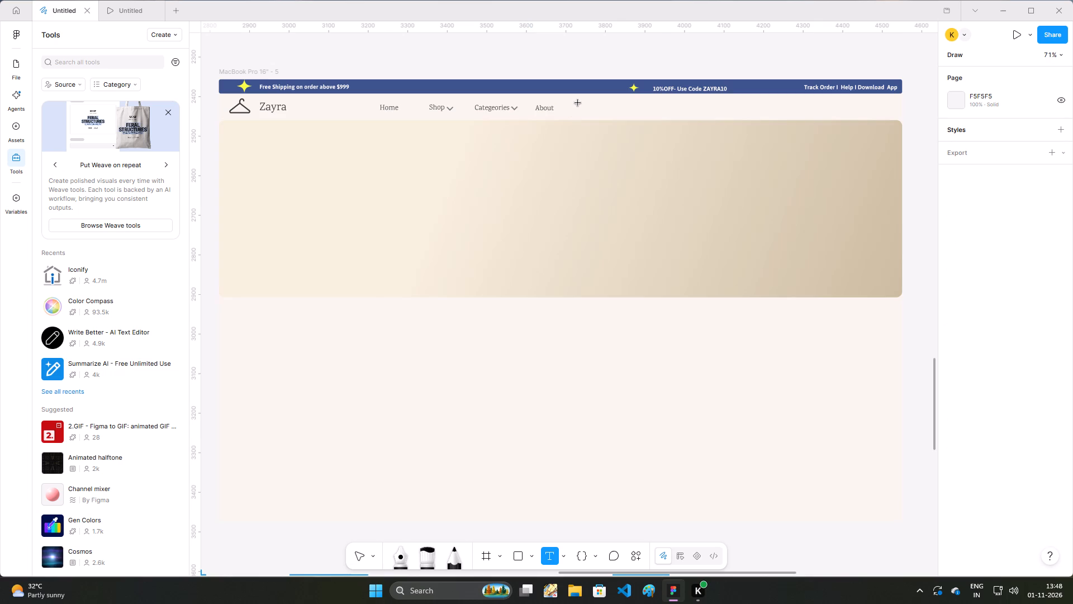
{"action": "left_click", "coordinate": [578, 103]}
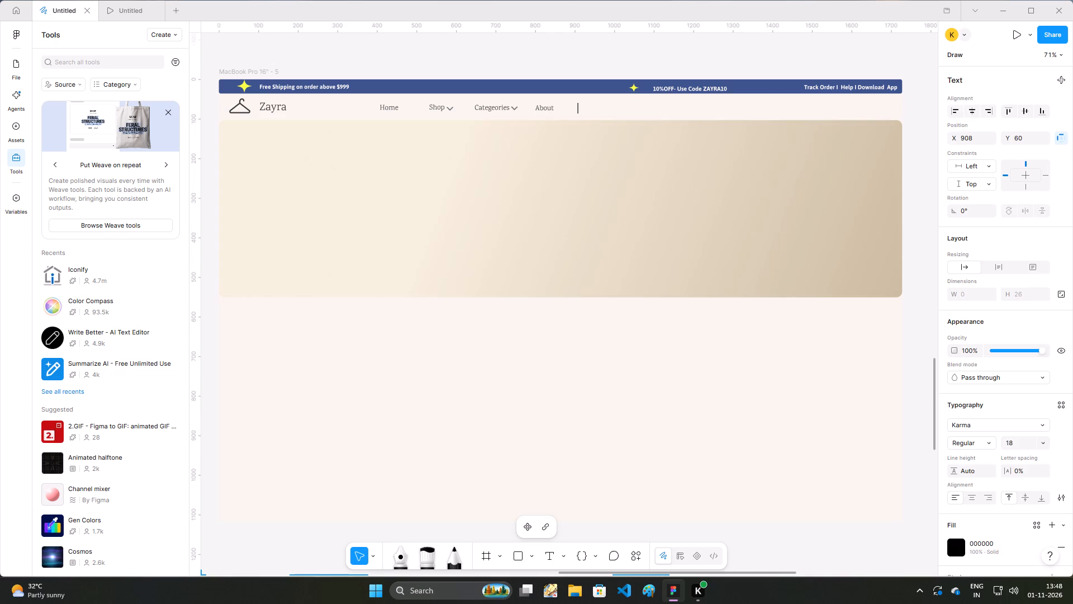
{"action": "key", "text": "c"}
{"action": "type", "text": "om"}
{"action": "key", "text": "BackSpace"}
{"action": "key", "text": "n"}
{"action": "type", "text": "tract"}
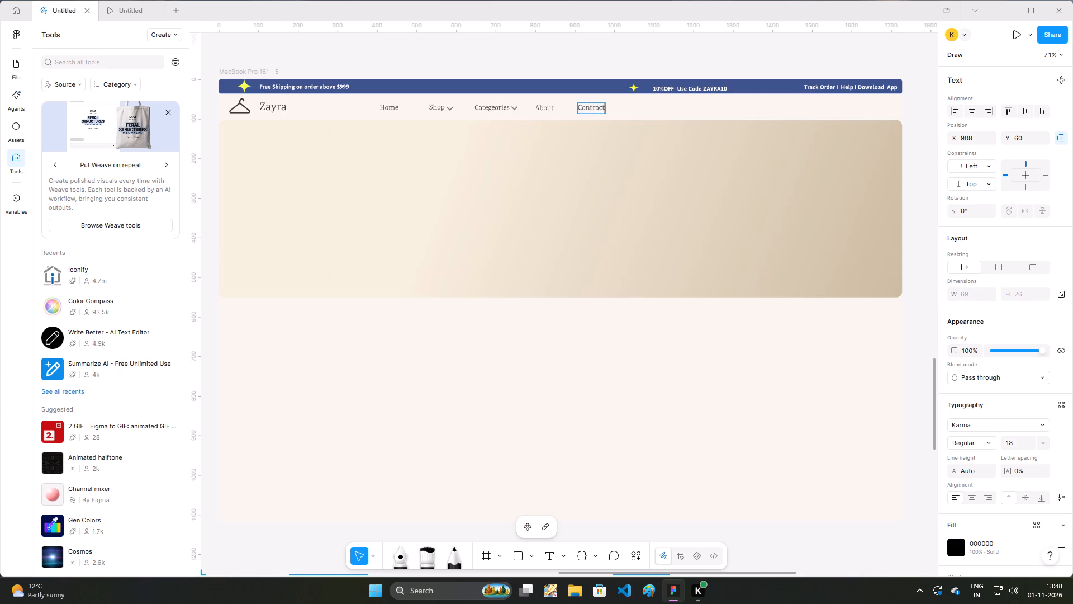